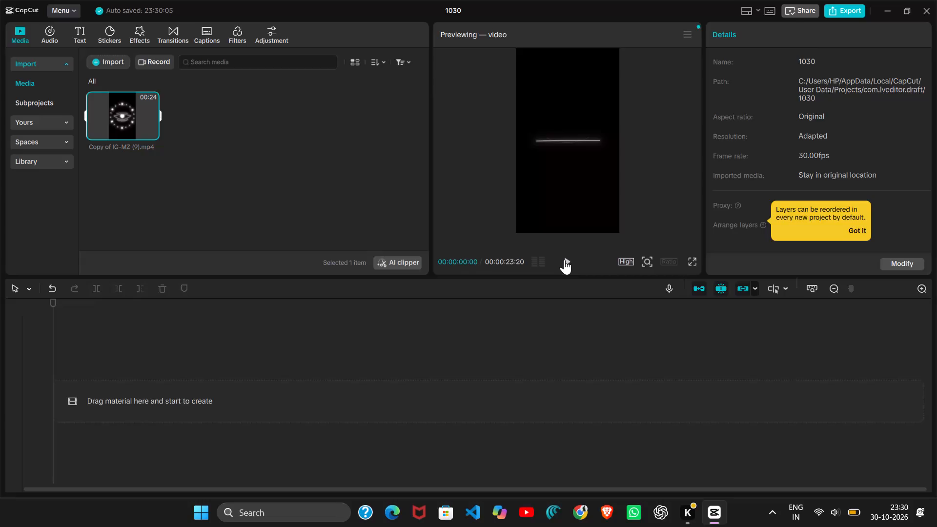
Preview the imported video and add it to the start of the timeline.
left_click(564, 260)
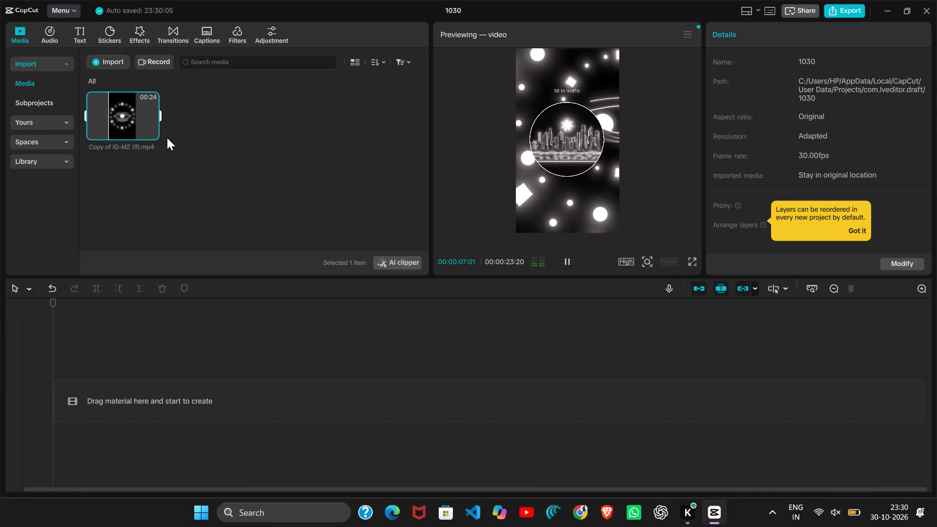
left_click_drag(130, 123, 194, 369)
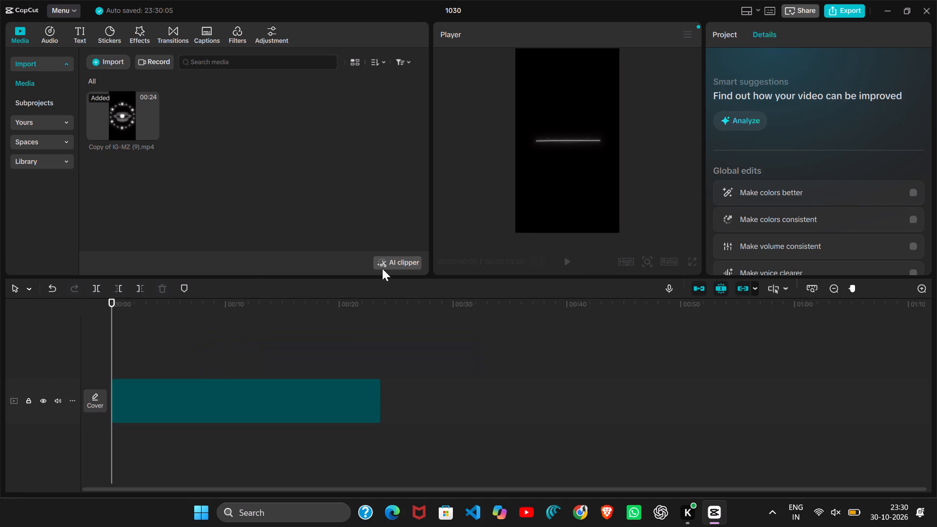
Play back the clip on the timeline.
left_click(568, 264)
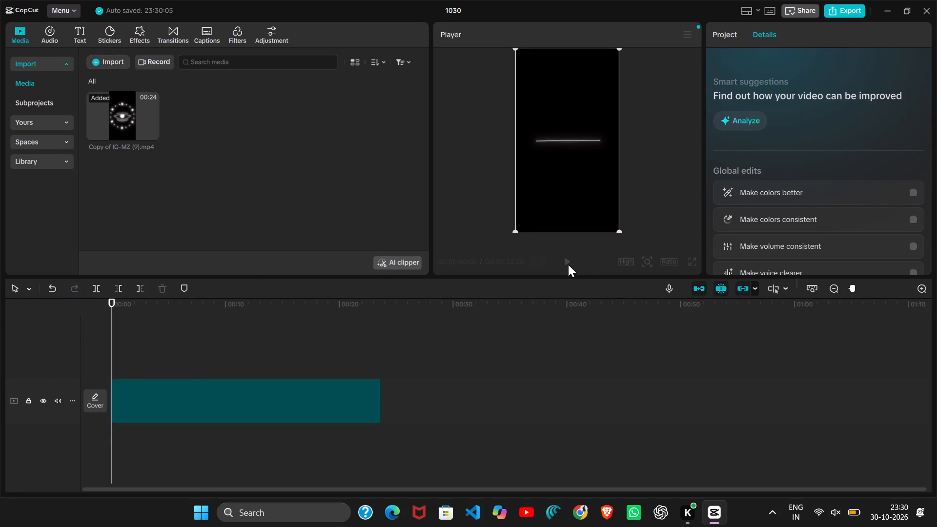
left_click(568, 264)
left_click(566, 263)
left_click(566, 263)
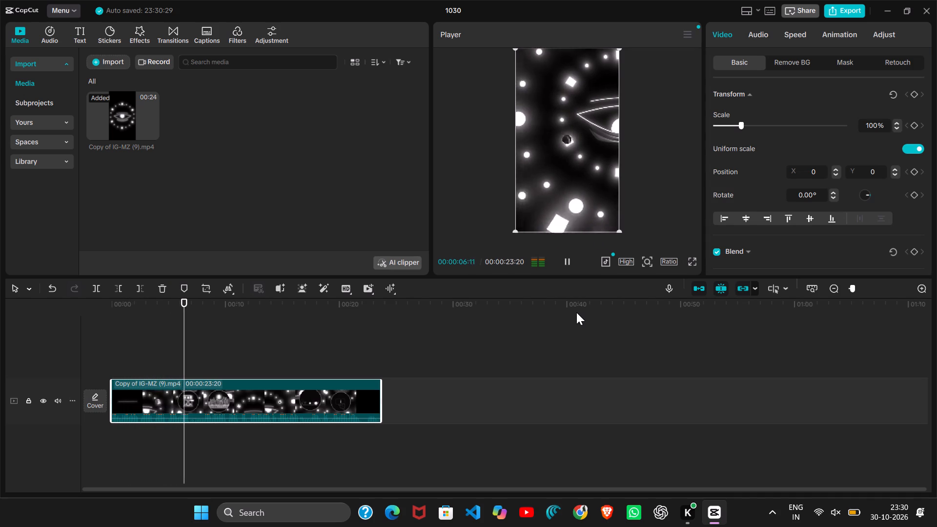
Enlarge the clip to a uniform scale of about 123% and play it back.
left_click_drag(742, 125, 747, 131)
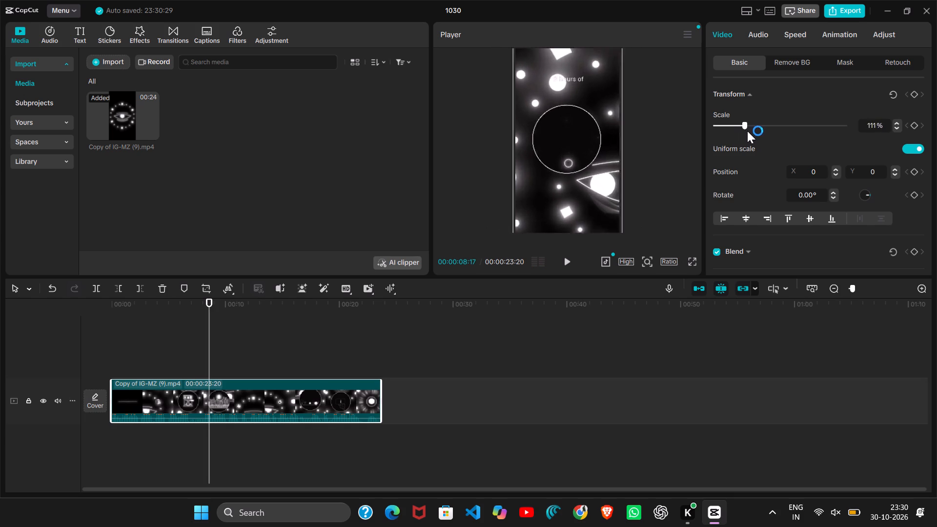
left_click_drag(747, 131, 751, 134)
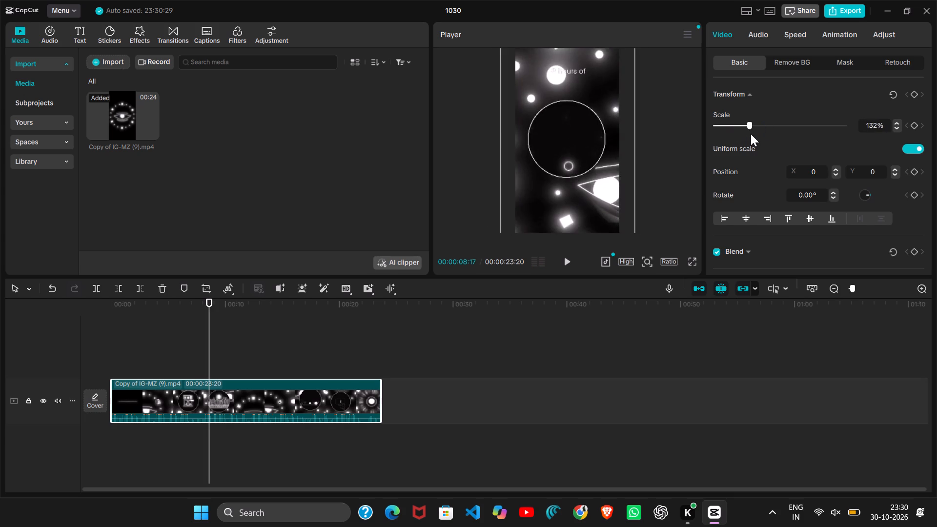
left_click_drag(751, 134, 791, 134)
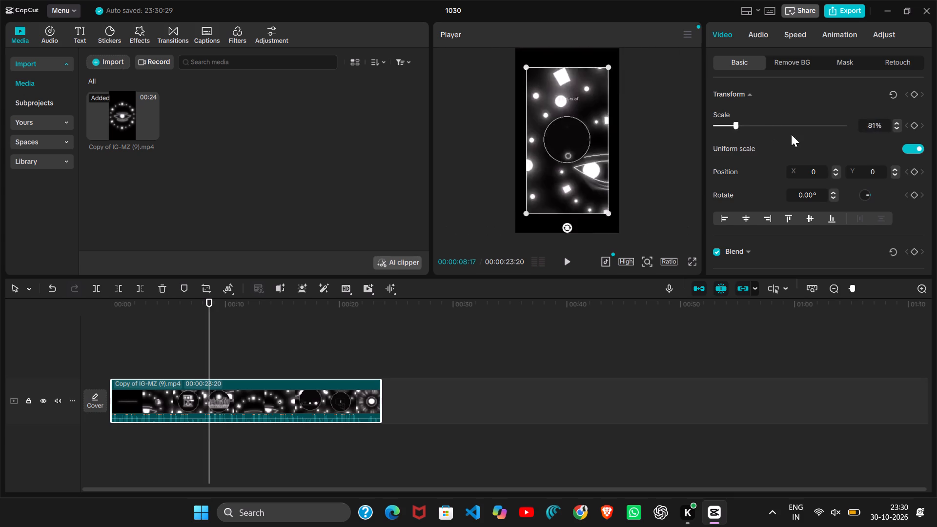
left_click_drag(791, 134, 749, 138)
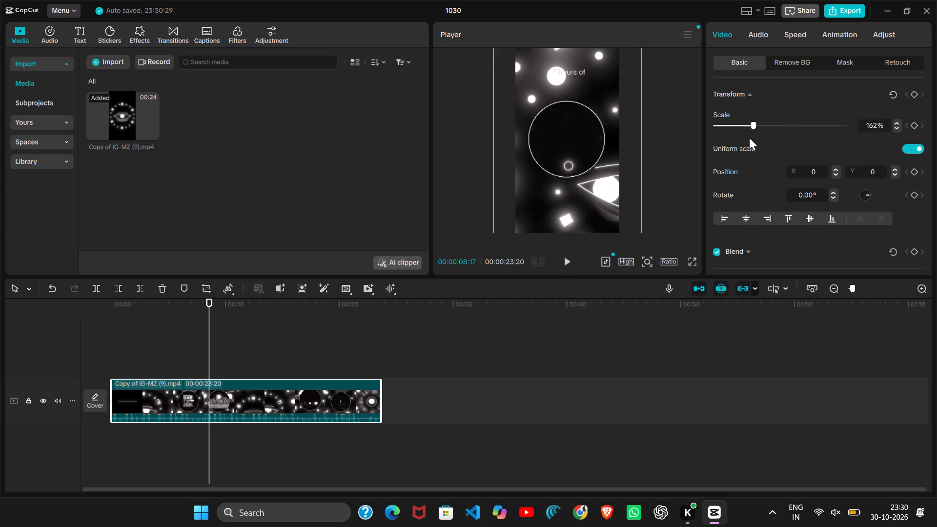
left_click_drag(749, 138, 748, 137)
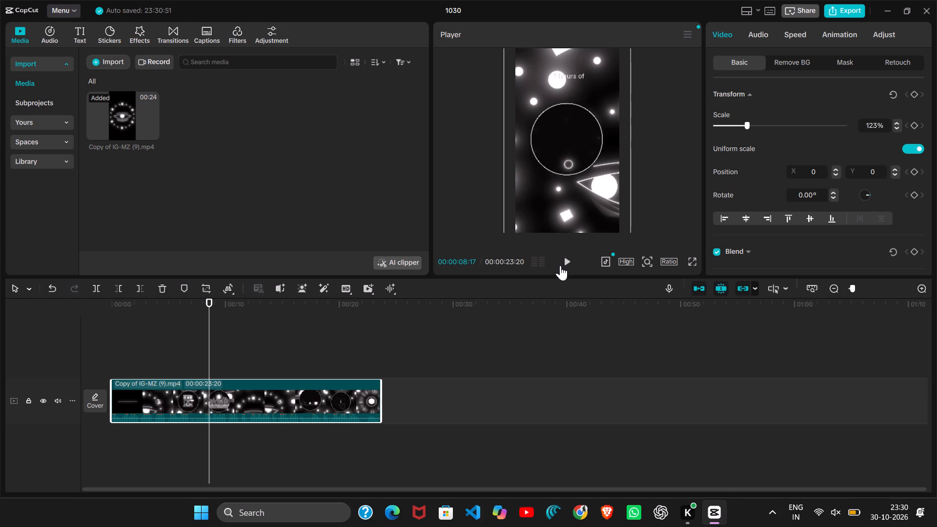
left_click(560, 265)
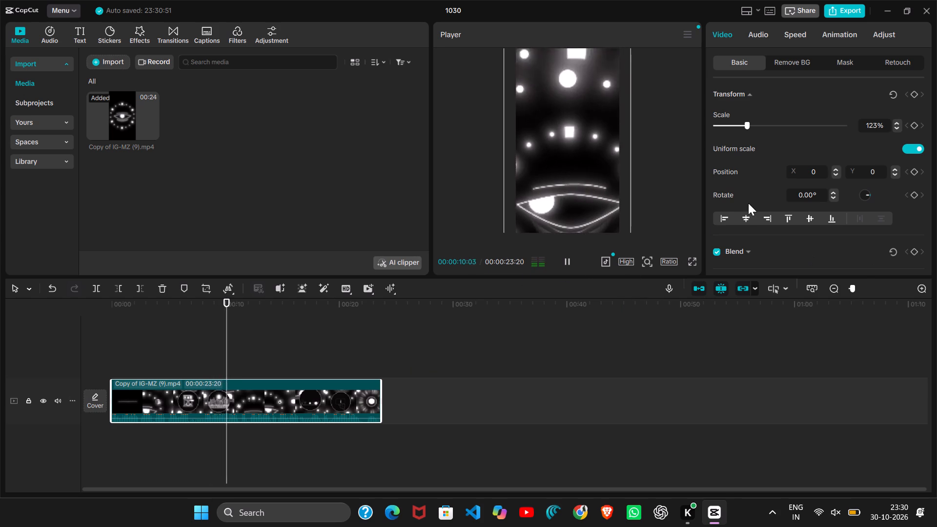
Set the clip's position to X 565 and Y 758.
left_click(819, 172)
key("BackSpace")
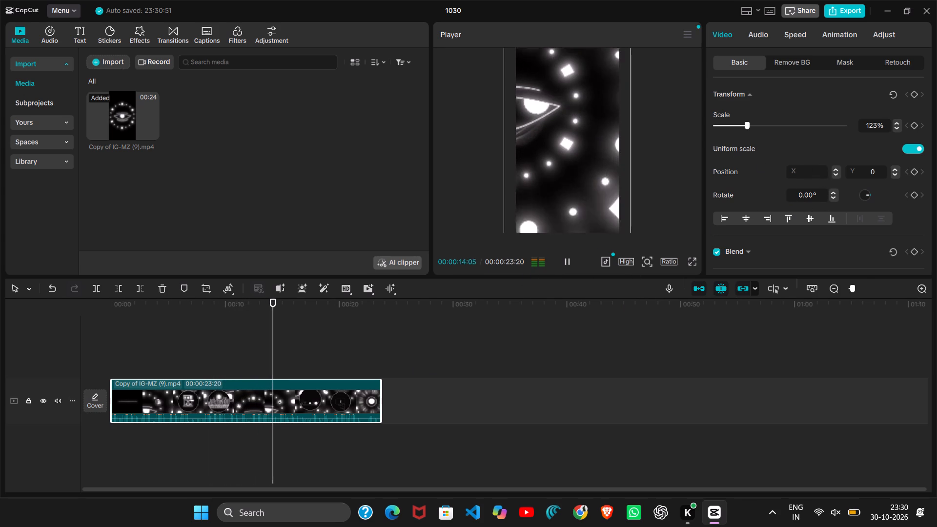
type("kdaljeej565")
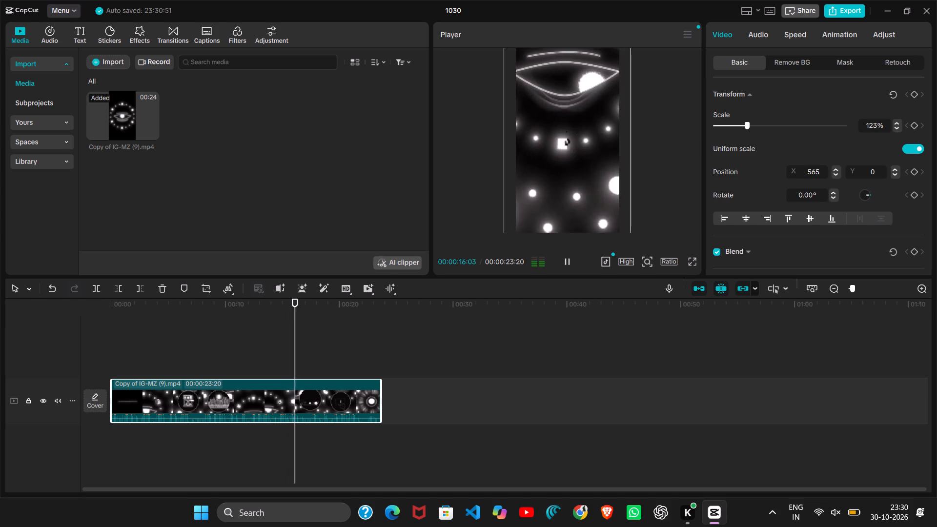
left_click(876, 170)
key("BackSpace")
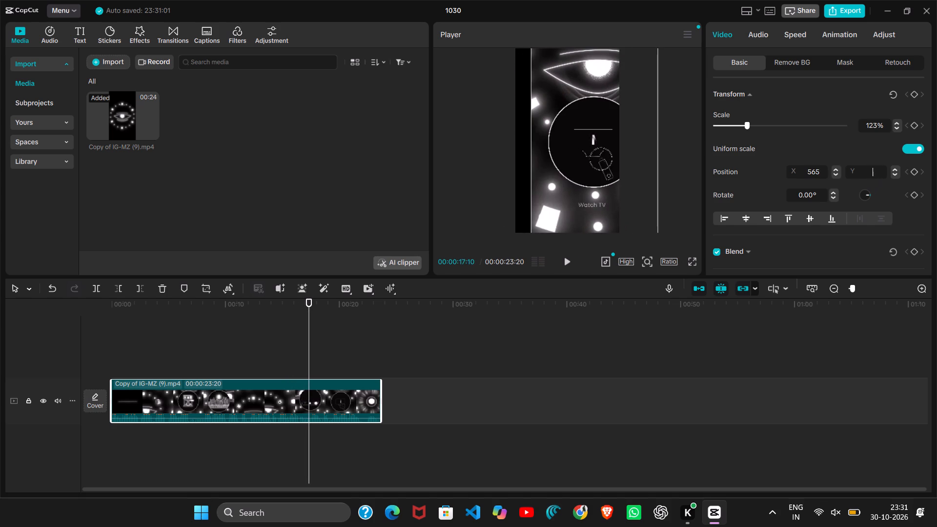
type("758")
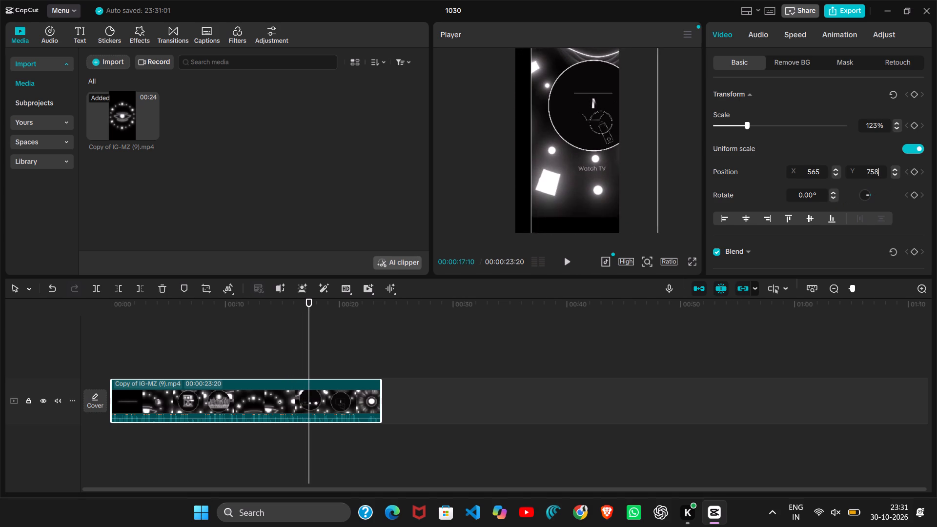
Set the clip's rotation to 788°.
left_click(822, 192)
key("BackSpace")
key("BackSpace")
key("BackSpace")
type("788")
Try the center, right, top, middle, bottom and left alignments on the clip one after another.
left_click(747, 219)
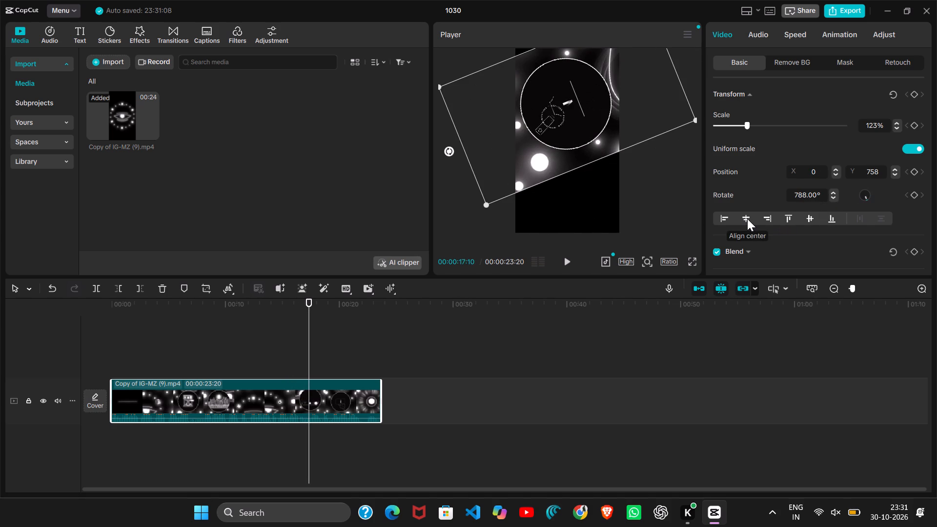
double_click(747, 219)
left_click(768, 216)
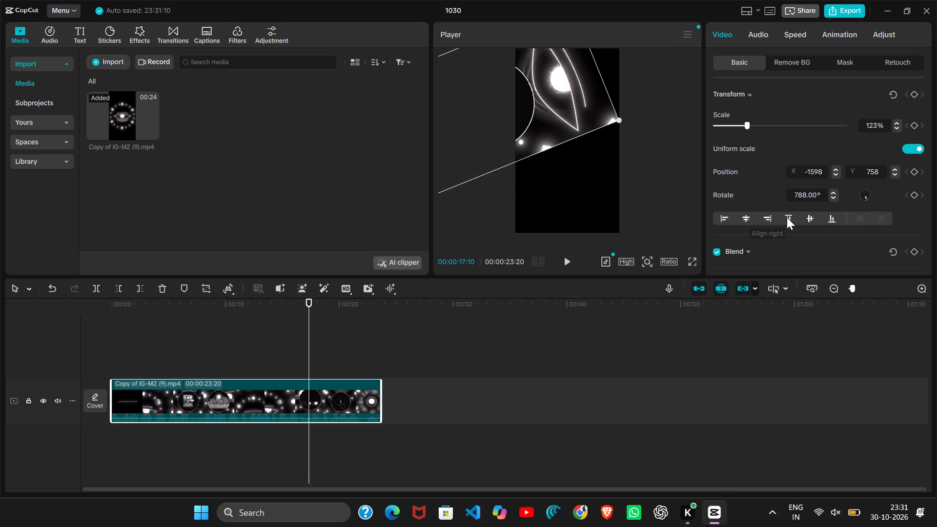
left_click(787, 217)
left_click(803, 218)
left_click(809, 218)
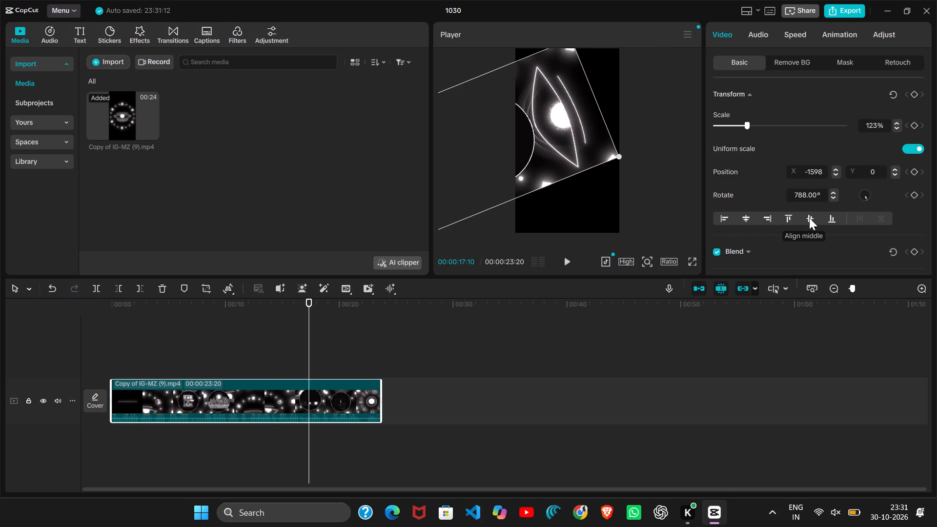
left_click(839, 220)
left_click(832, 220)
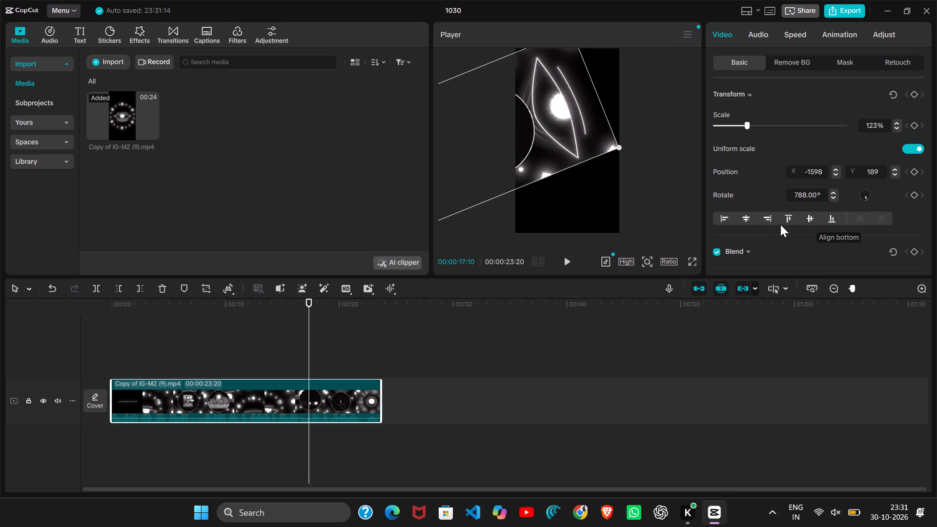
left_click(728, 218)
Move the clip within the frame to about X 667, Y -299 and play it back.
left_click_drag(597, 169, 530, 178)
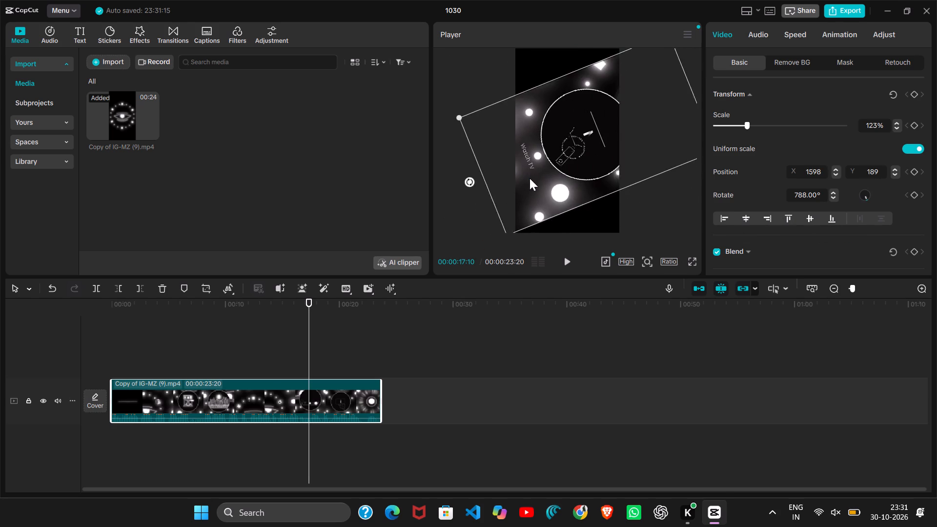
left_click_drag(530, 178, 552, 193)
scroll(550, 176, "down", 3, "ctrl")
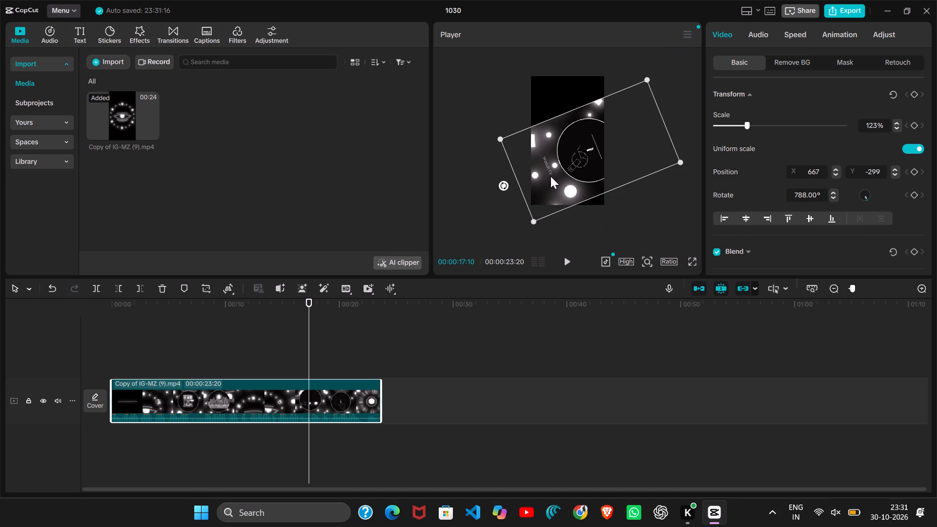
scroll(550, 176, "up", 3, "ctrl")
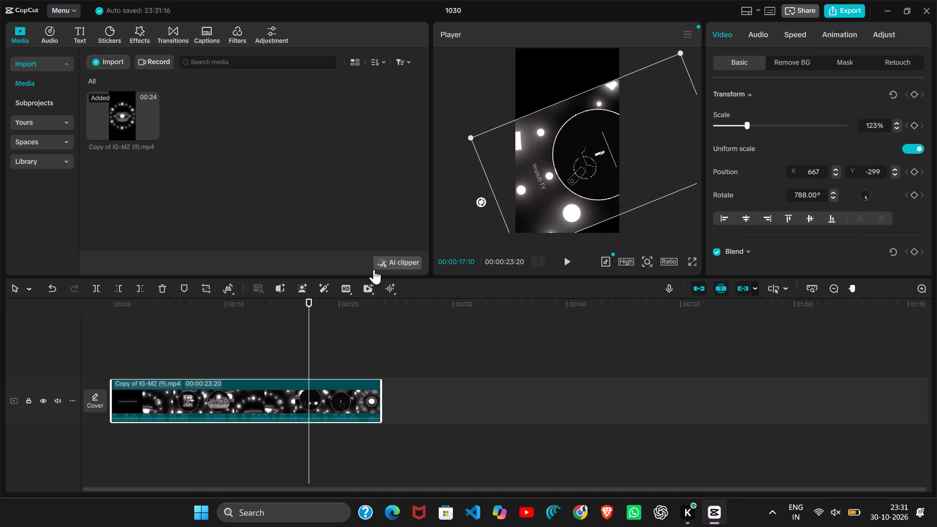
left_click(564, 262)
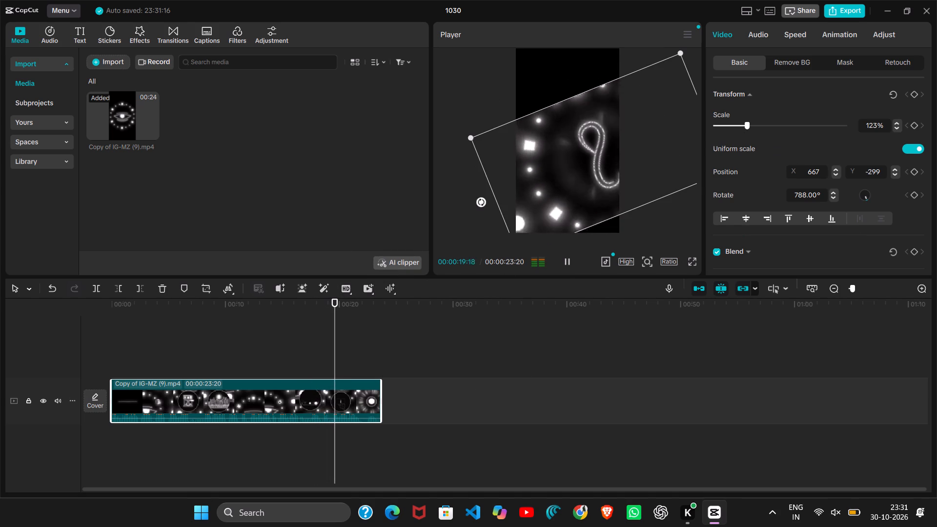
Reset the clip's rotation to 0°.
left_click(817, 193)
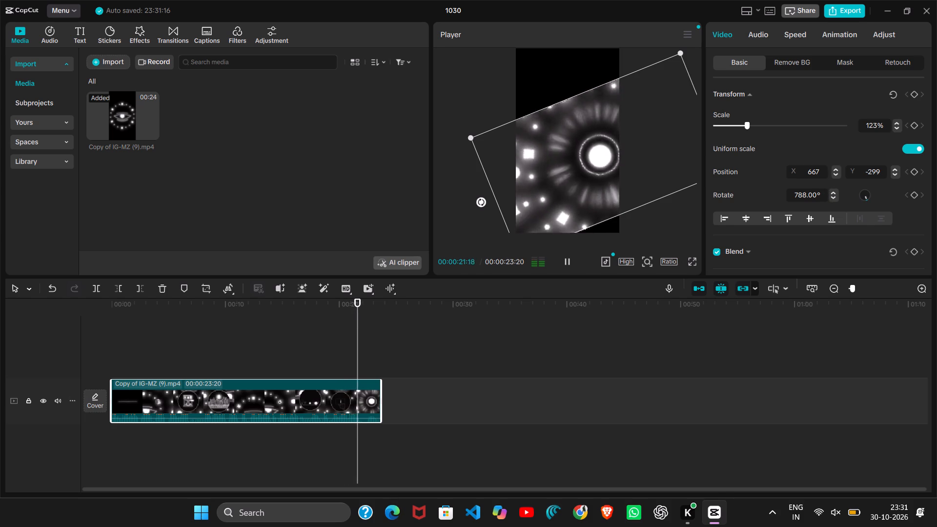
key("BackSpace")
key("BackSpace")
key("BackSpace")
key("BackSpace")
key("BackSpace")
key("BackSpace")
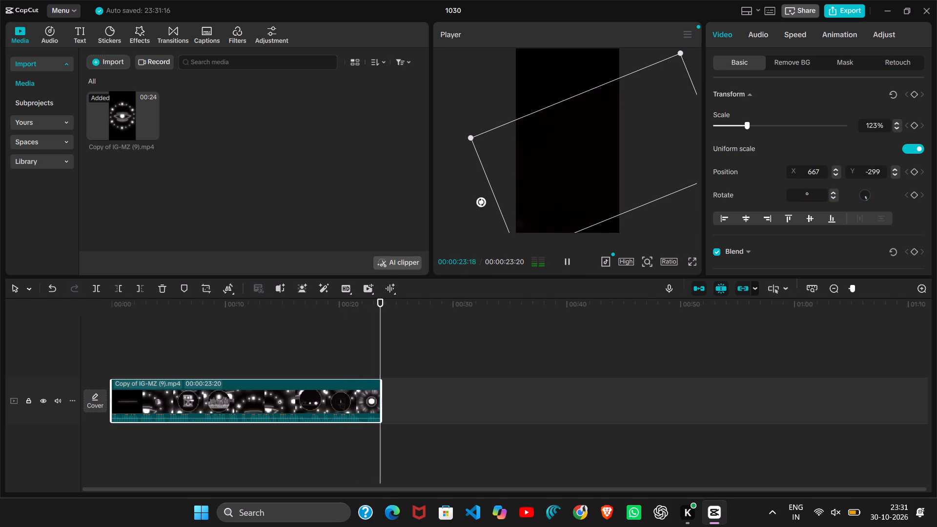
key("Right")
key("BackSpace")
type("00")
key("Return")
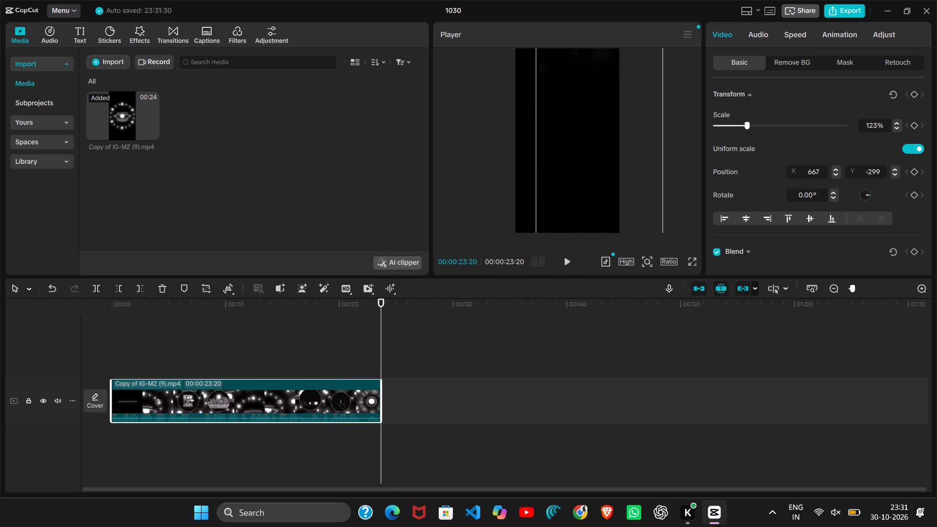
Reposition the clip within the frame to about X 90, Y 735 and play it back.
left_click(564, 265)
left_click_drag(577, 183, 538, 184)
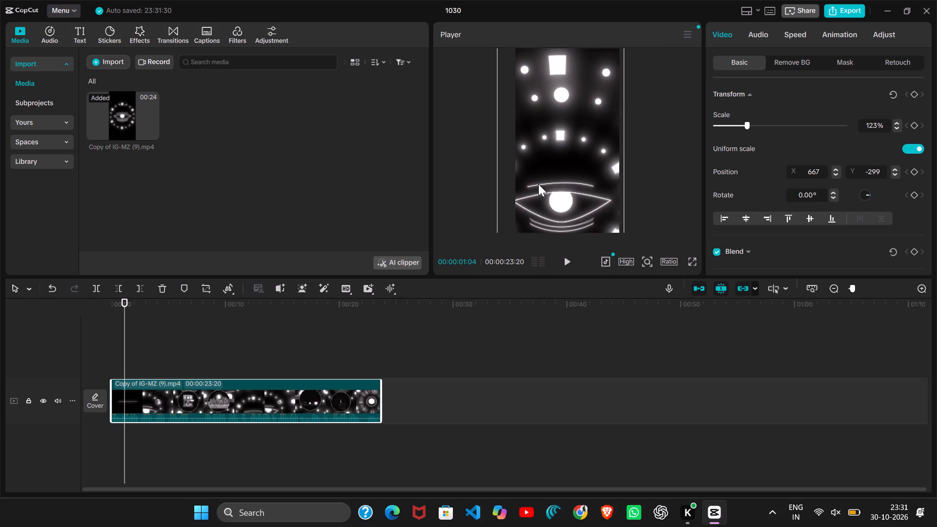
left_click_drag(538, 184, 550, 133)
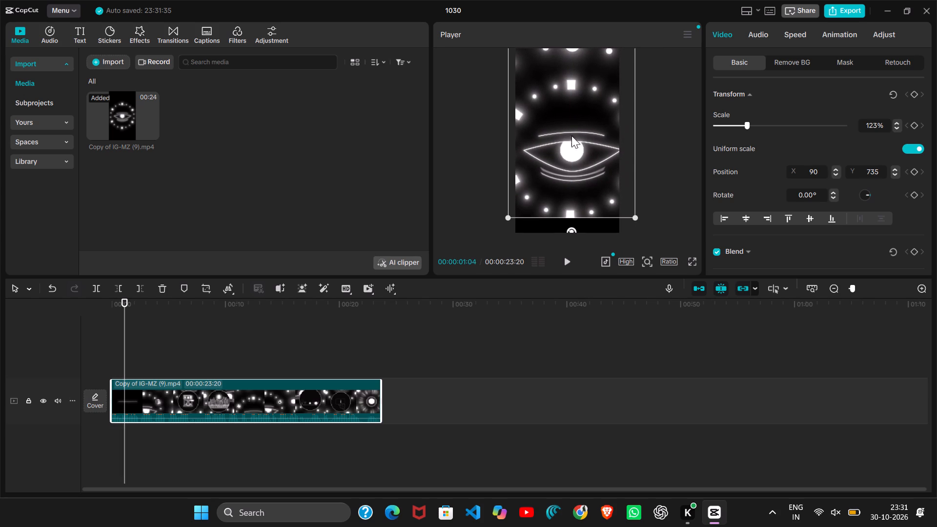
left_click(567, 266)
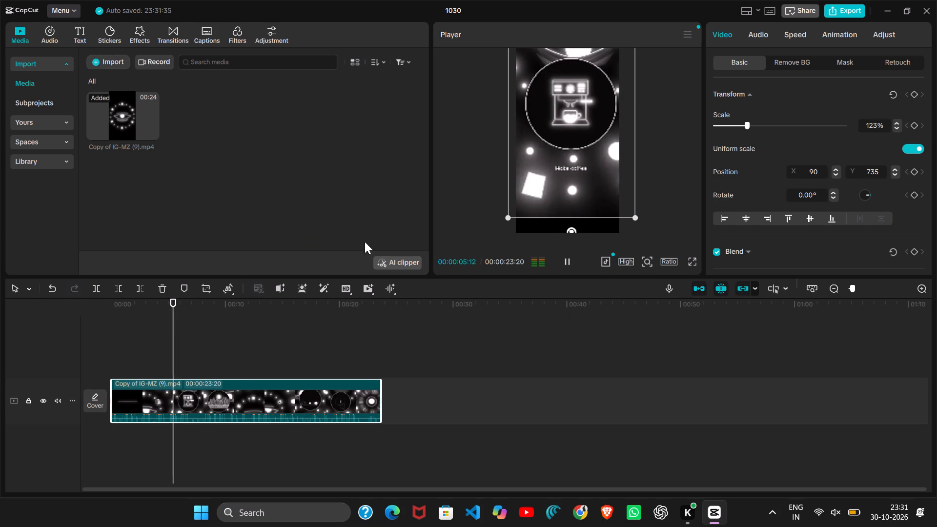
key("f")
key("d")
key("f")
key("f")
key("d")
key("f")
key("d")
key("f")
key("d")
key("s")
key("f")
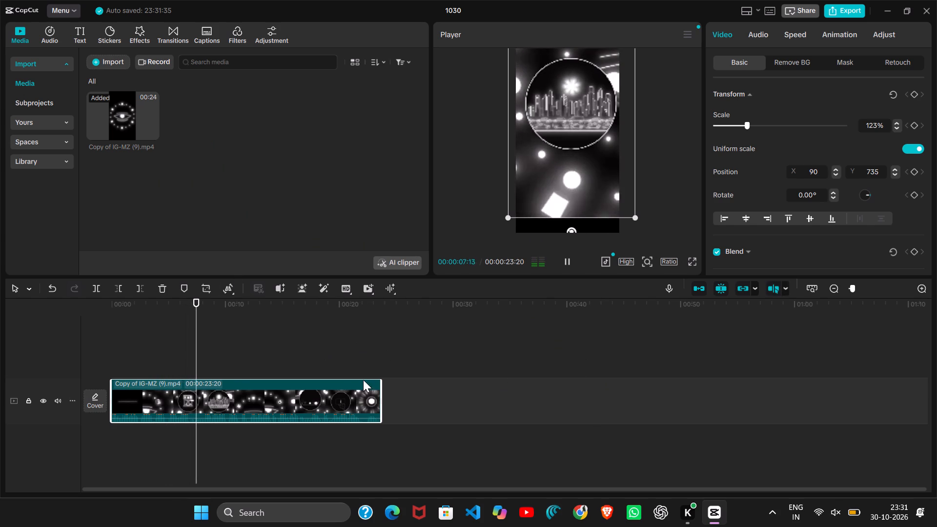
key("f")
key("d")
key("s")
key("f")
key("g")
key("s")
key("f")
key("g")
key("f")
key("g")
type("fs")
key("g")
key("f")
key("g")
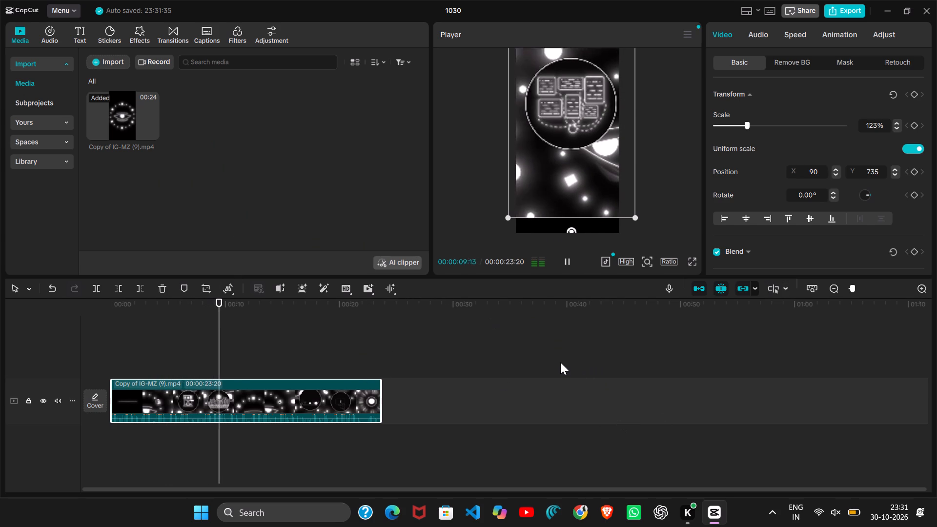
Cut away the part of the clip after the playhead at 00:00:10:06 and turn on the timeline's preview axis.
key("e")
key("y")
key("e")
type("rw")
key("g")
key("r")
key("f")
key("f")
key("s")
key("f")
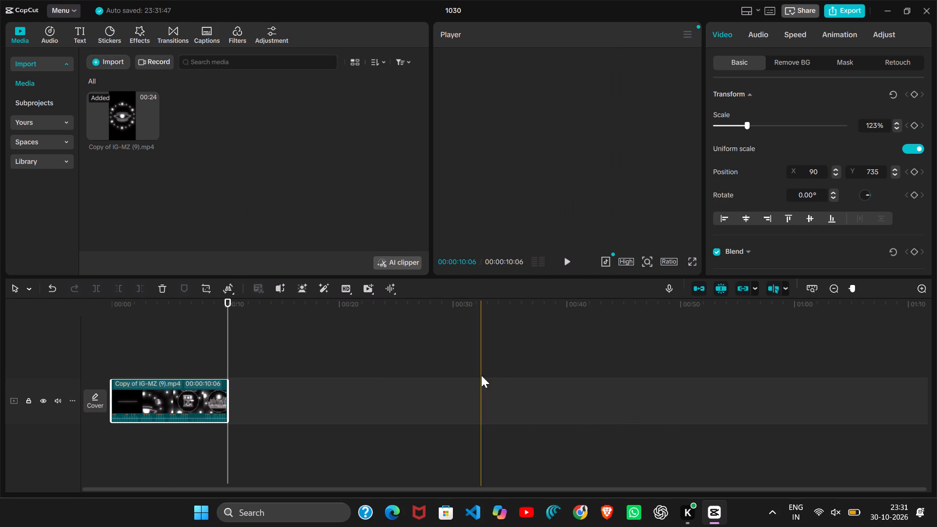
key("f")
key("f")
key("f")
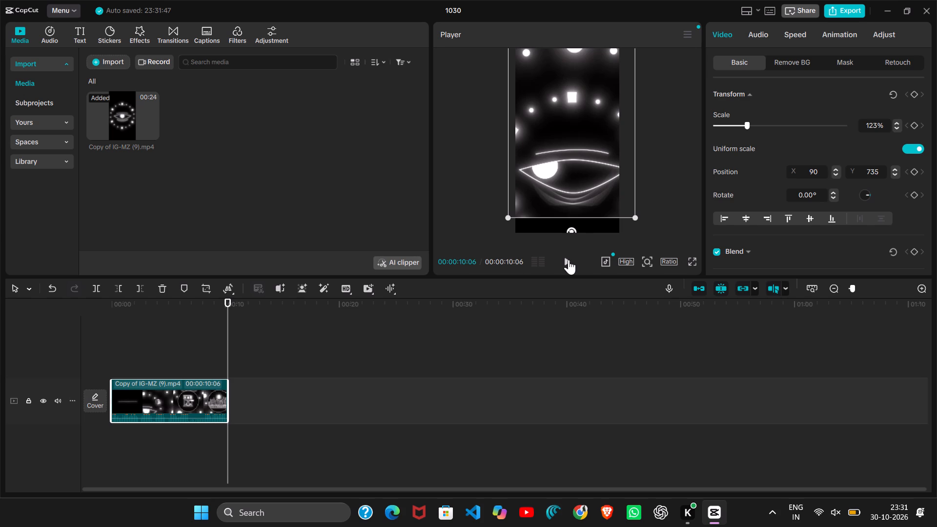
Add a second copy of the video on a new track above the trimmed clip, starting at about 13 seconds.
left_click_drag(131, 127, 191, 191)
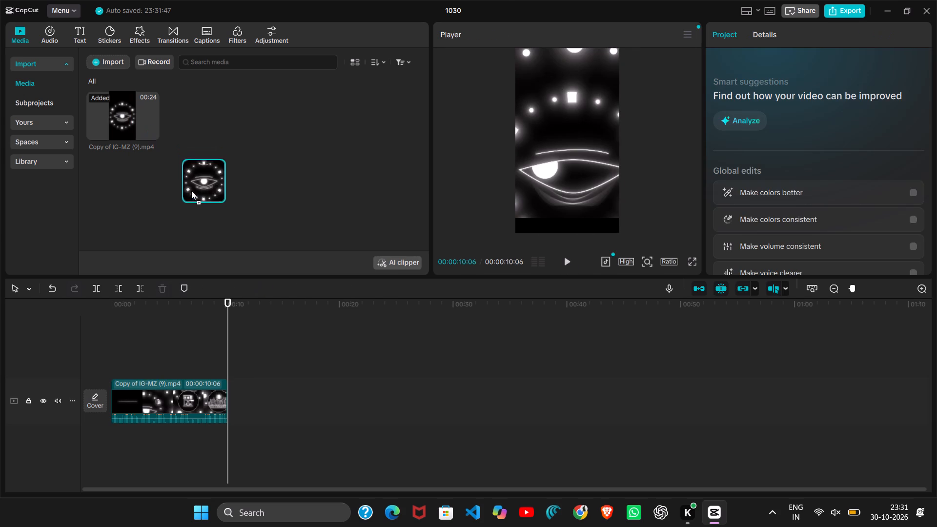
left_click_drag(191, 191, 259, 423)
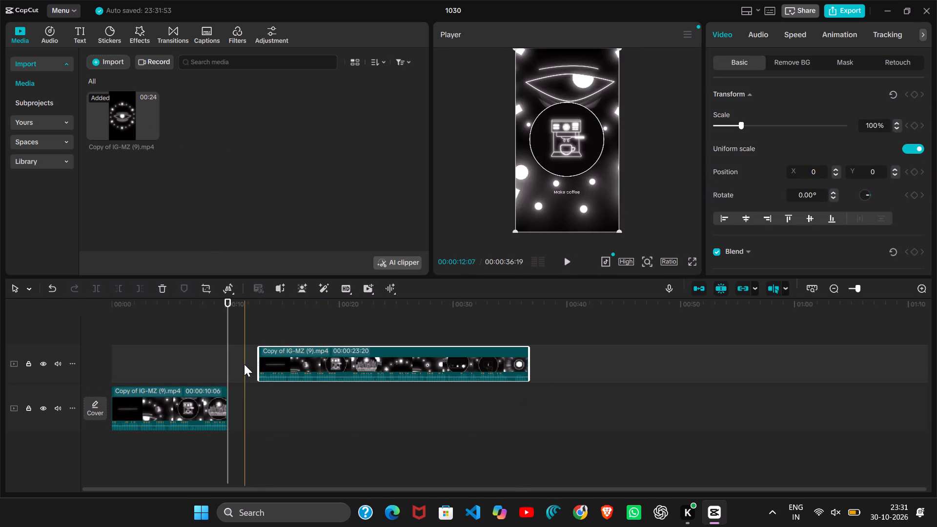
Add a third copy of the video on a track below the trimmed clip's track, starting at about 38 seconds.
left_click_drag(124, 106, 544, 455)
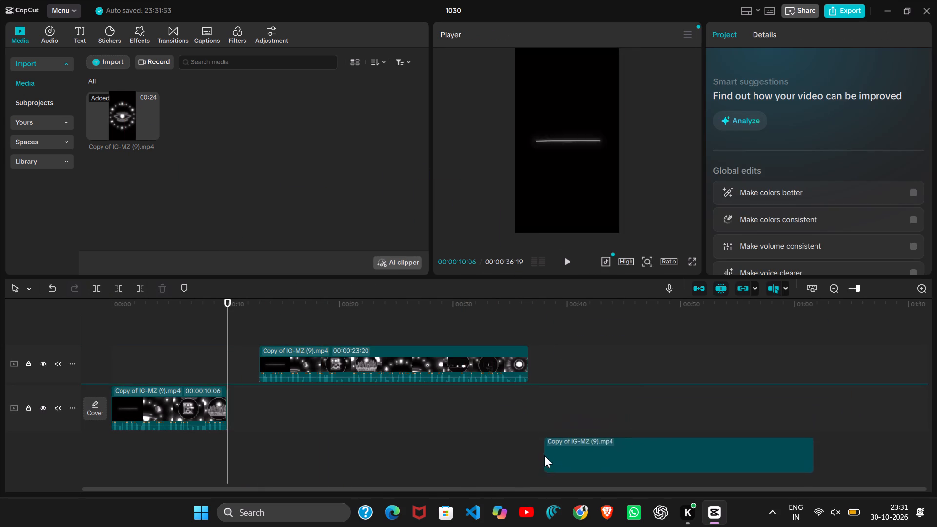
Add a fourth copy of the video to the main track, directly after the trimmed clip.
scroll(646, 361, "left", 3)
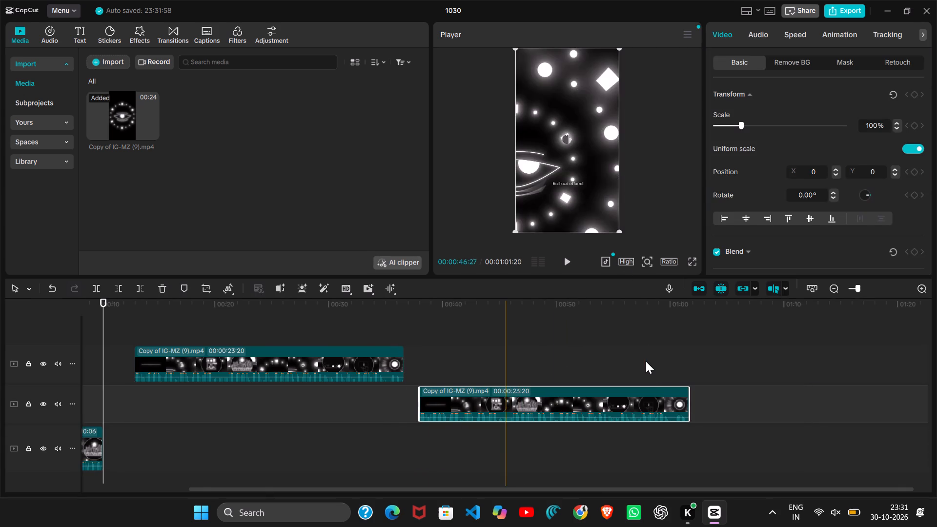
scroll(646, 361, "left", 1)
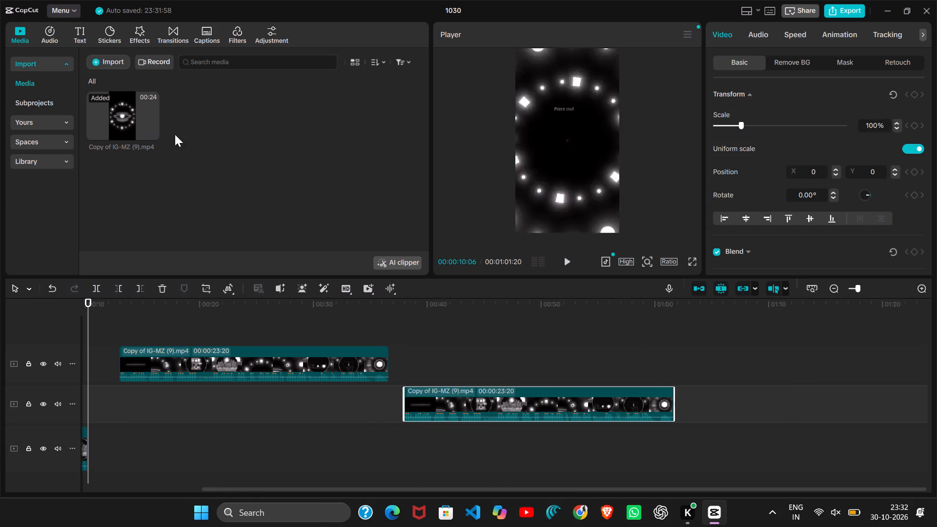
left_click_drag(131, 118, 578, 323)
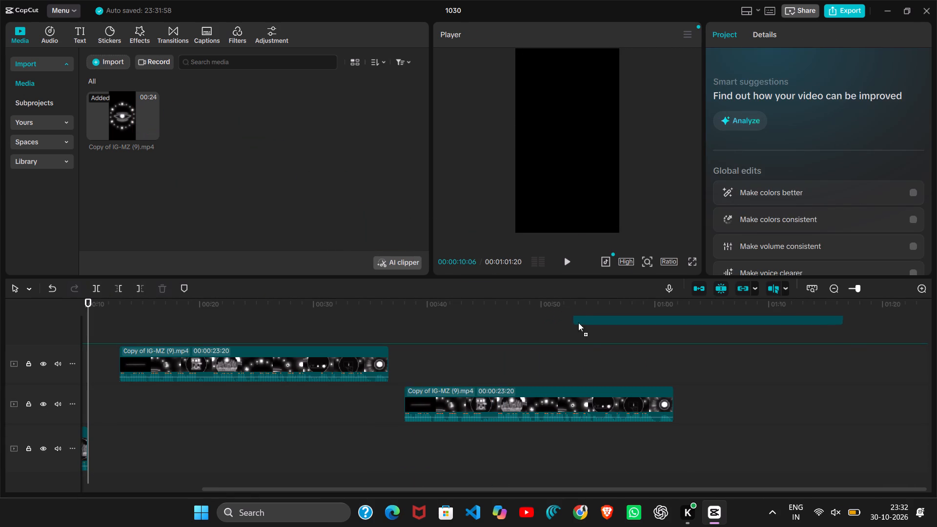
left_click_drag(578, 323, 685, 456)
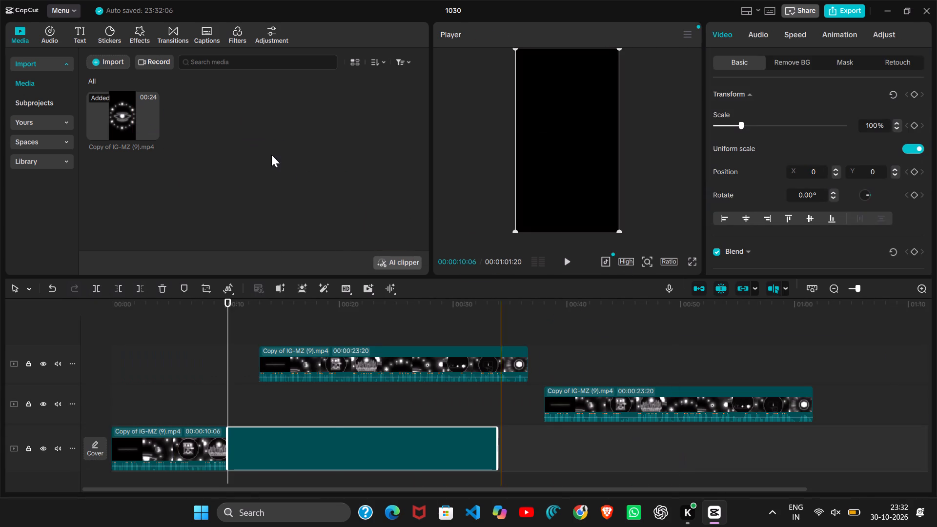
Import the video Copy of IG-MZ (99) from the Downloads folder into the project's media.
left_click(100, 59)
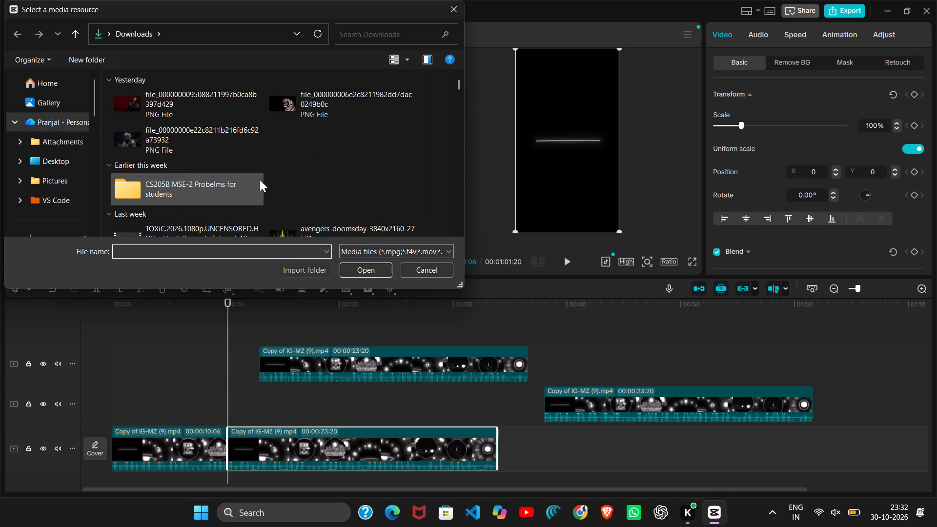
scroll(264, 174, "down", 4)
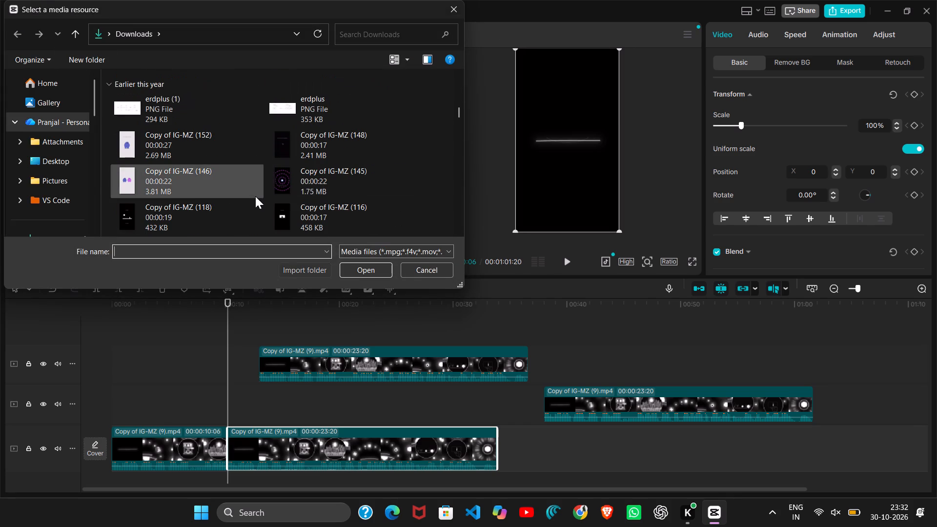
scroll(255, 196, "down", 1)
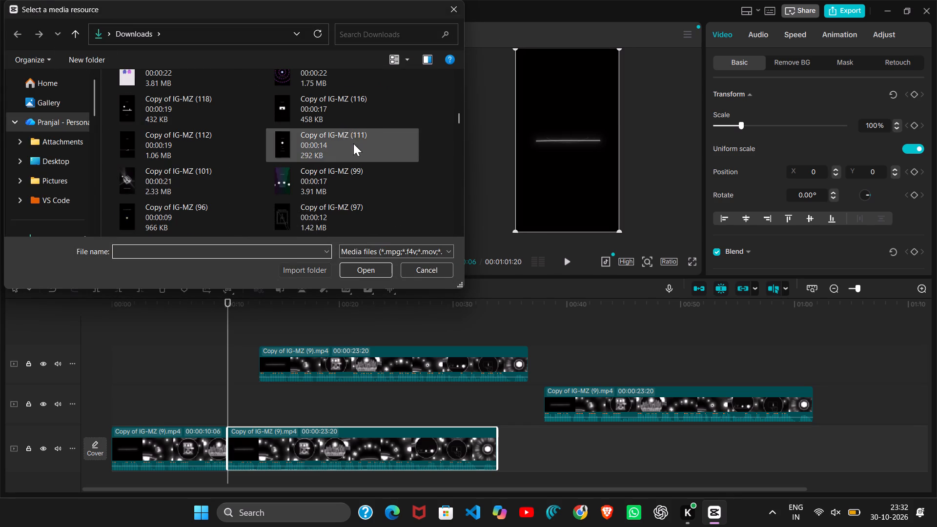
left_click(346, 183)
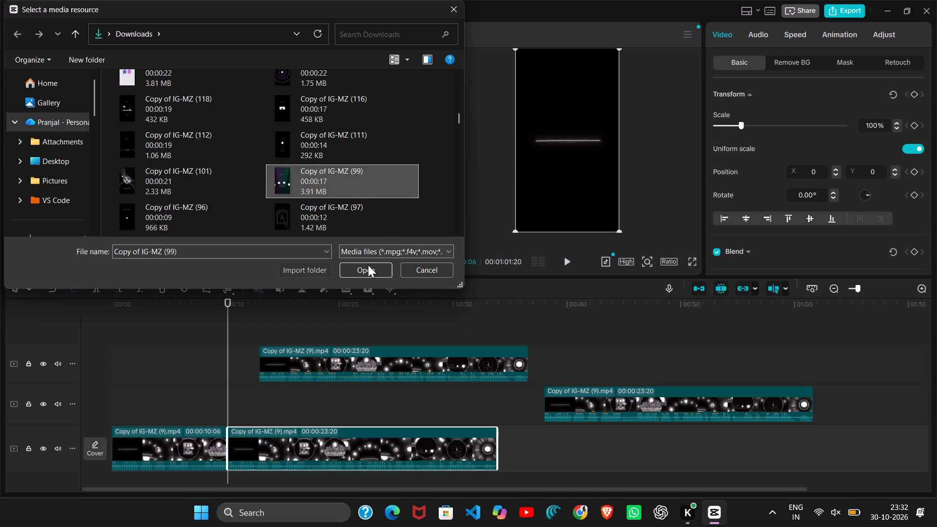
left_click(367, 269)
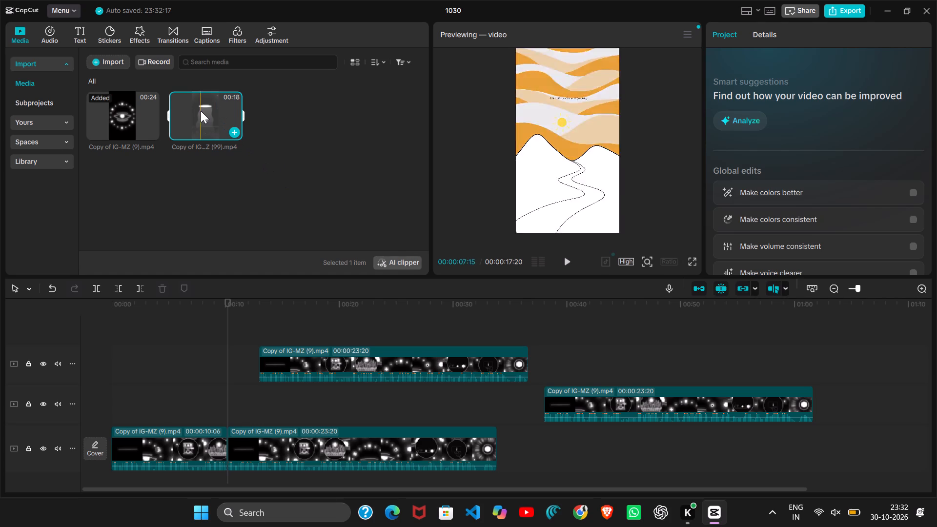
Add Copy of IG-MZ (99) to the end of the main track, directly after its second clip.
left_click_drag(201, 111, 640, 390)
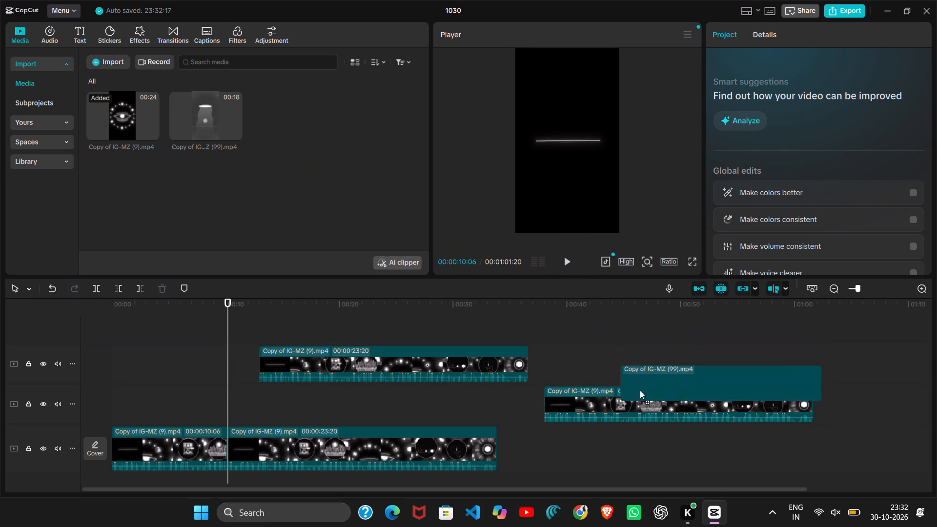
left_click_drag(640, 390, 840, 476)
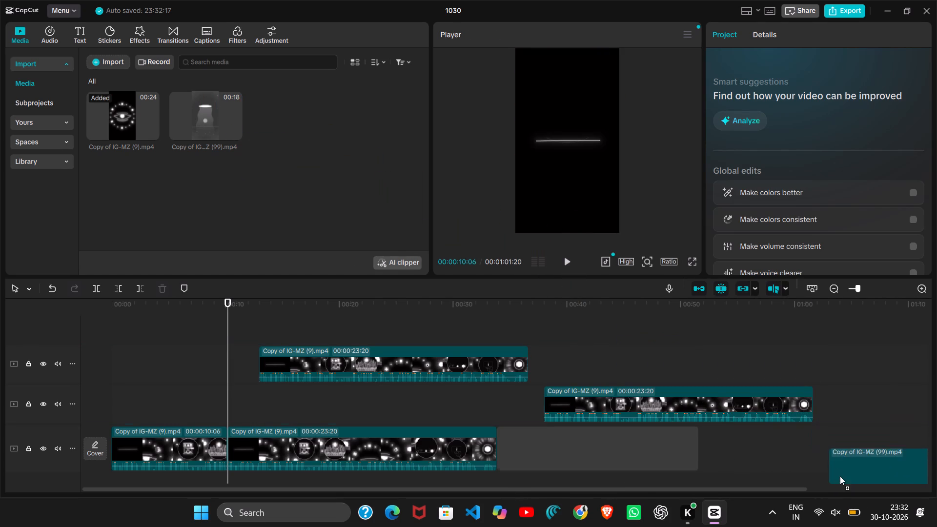
left_click_drag(840, 476, 834, 449)
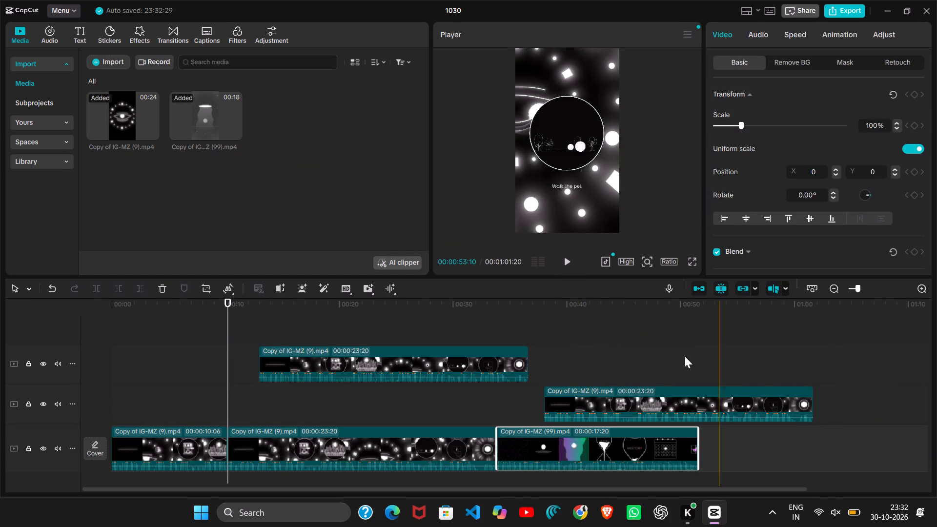
Play back the sequence from about 10 seconds, and again from 38 seconds where the third video copy starts.
left_click(569, 263)
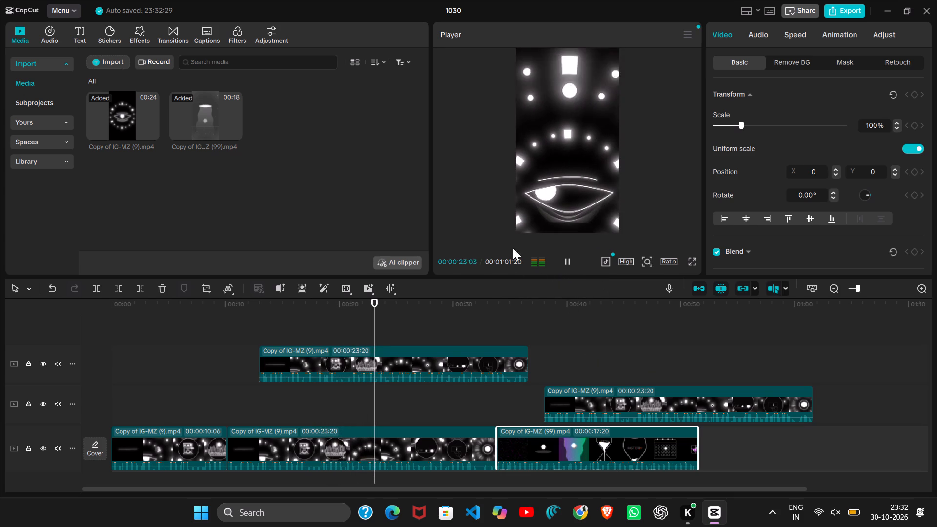
left_click(835, 508)
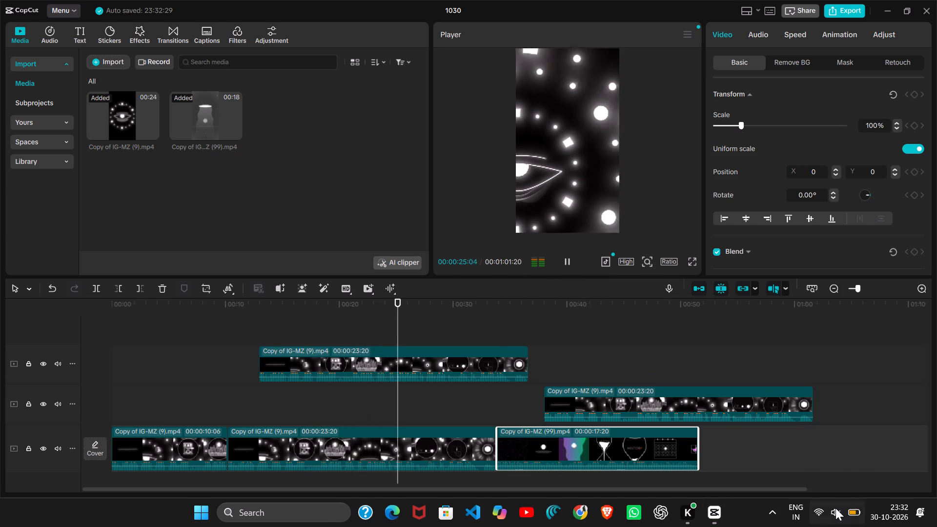
left_click(807, 279)
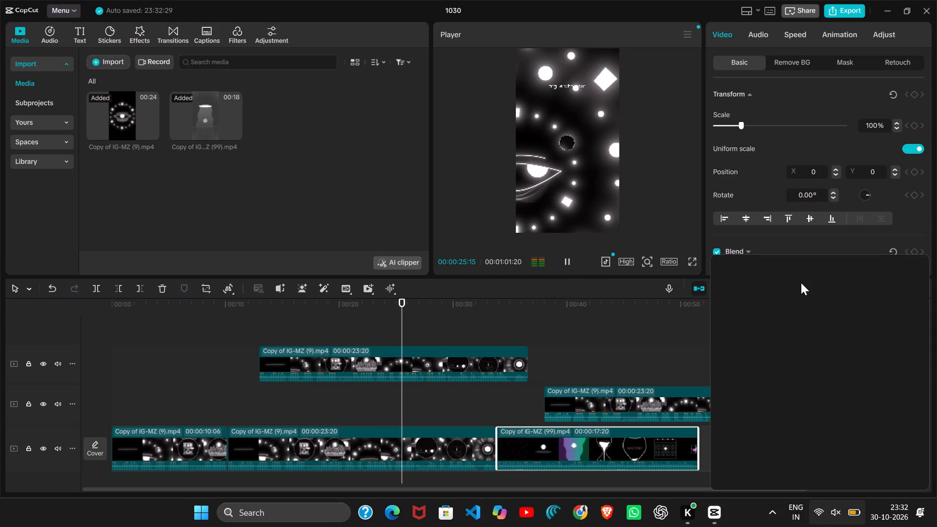
left_click(546, 310)
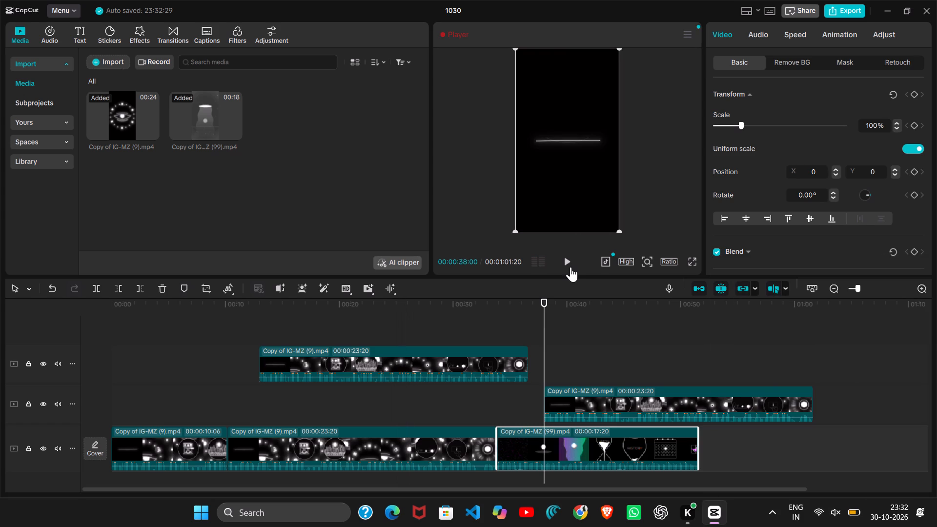
left_click(568, 263)
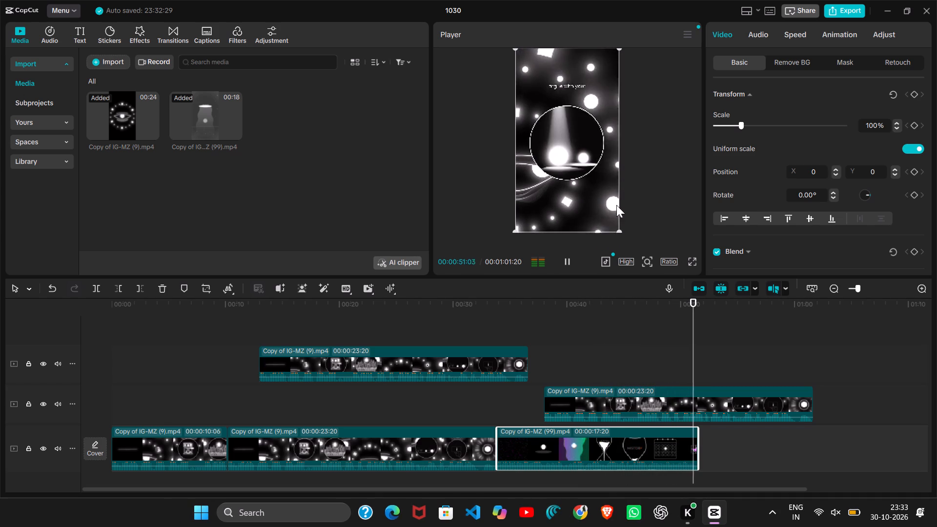
left_click(570, 263)
left_click(570, 263)
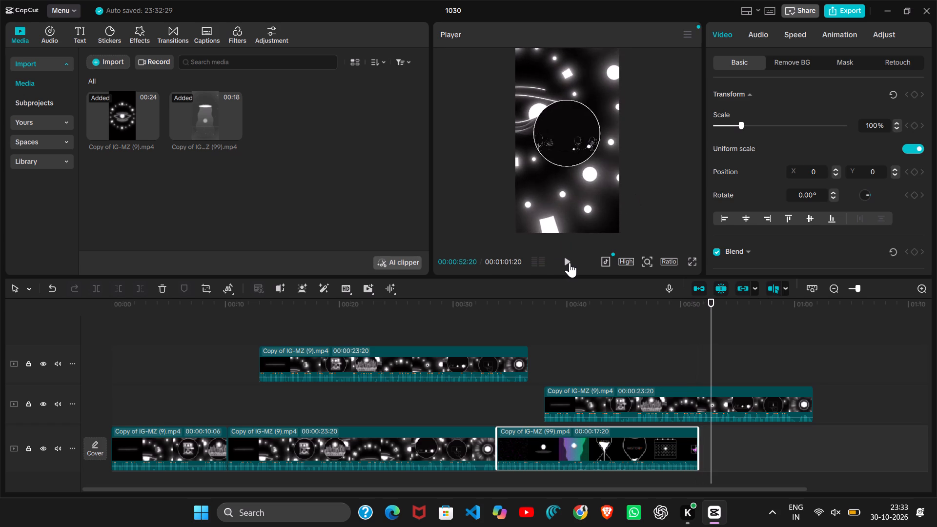
Scrub back and forth across the whole timeline, replaying from about 19 seconds and from the beginning to review the layered clips.
left_click_drag(648, 356, 711, 370)
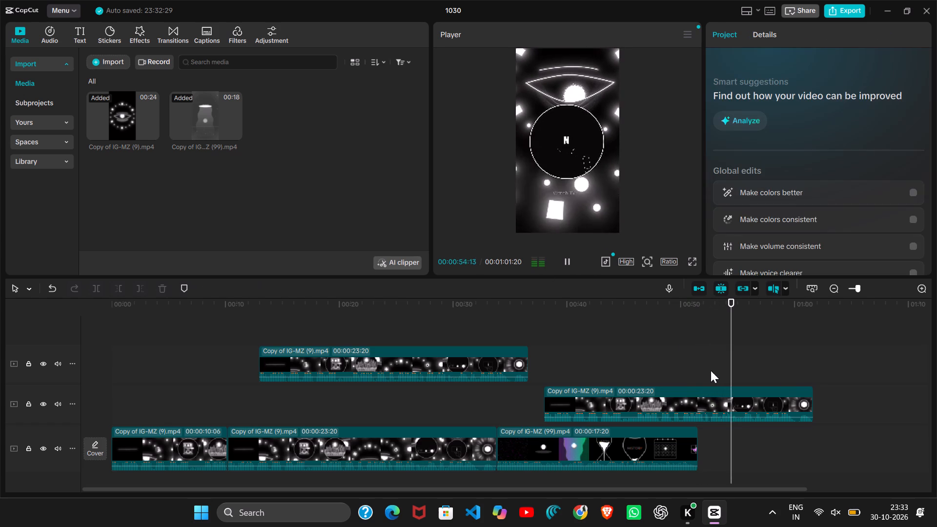
left_click_drag(711, 370, 830, 378)
left_click_drag(748, 324, 410, 319)
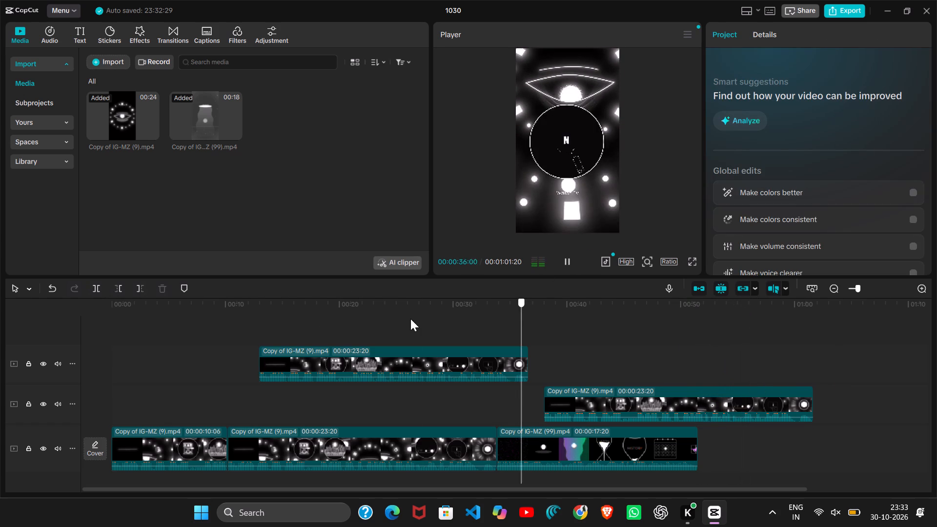
left_click_drag(410, 319, 325, 321)
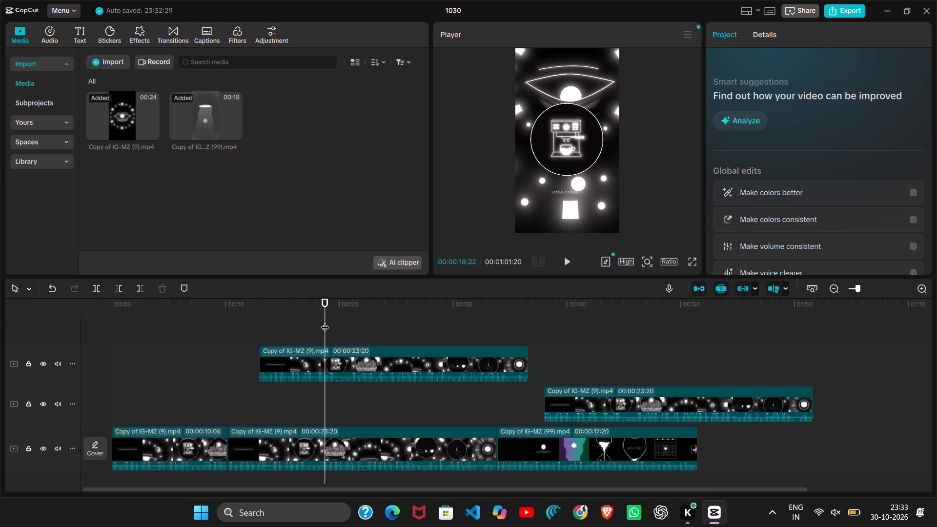
left_click(564, 263)
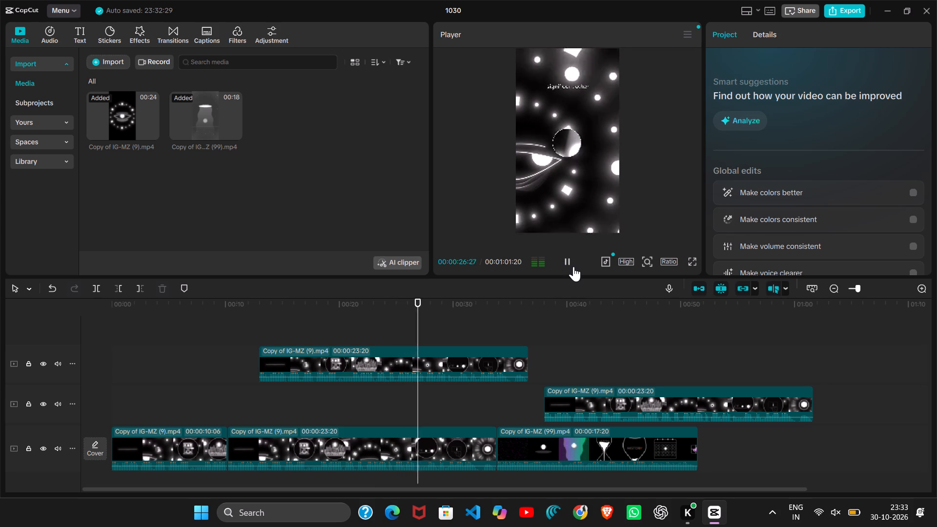
left_click_drag(680, 356, 586, 361)
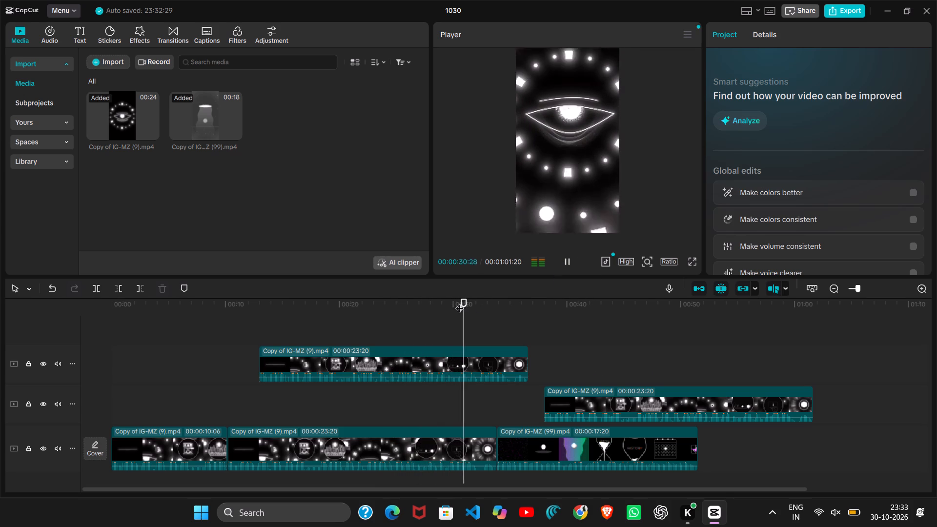
left_click_drag(480, 300, 678, 314)
left_click_drag(678, 314, 738, 318)
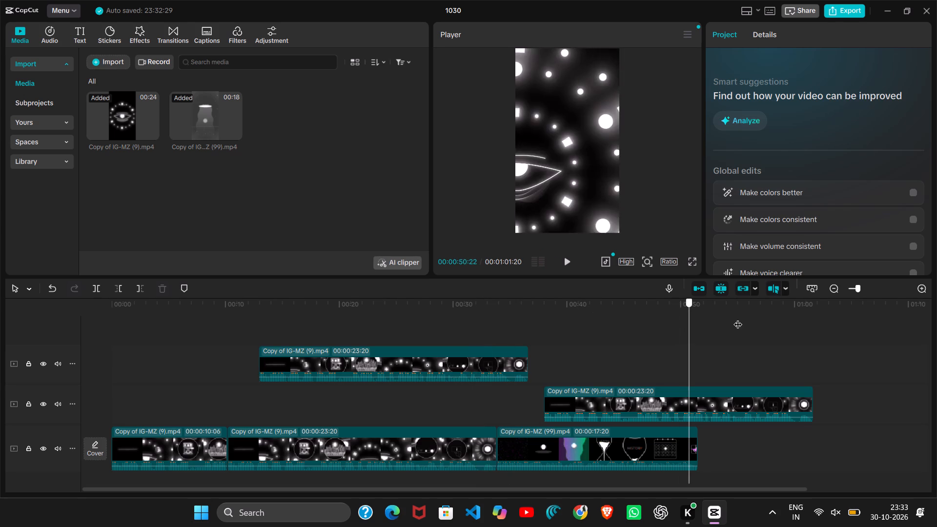
left_click_drag(738, 318, 867, 327)
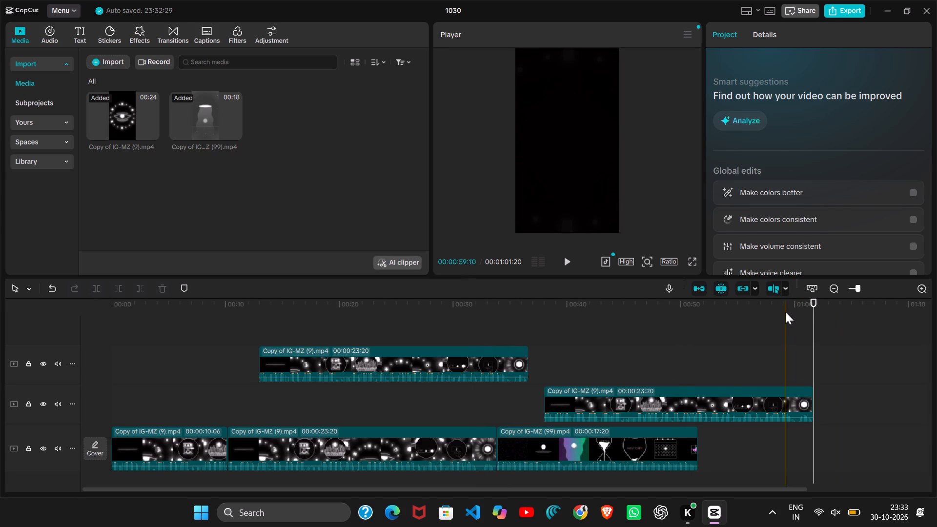
left_click(563, 262)
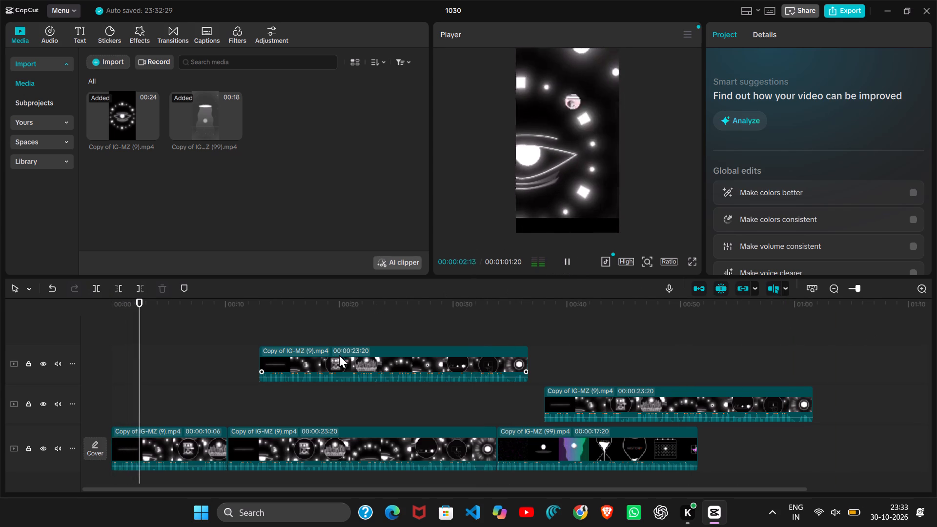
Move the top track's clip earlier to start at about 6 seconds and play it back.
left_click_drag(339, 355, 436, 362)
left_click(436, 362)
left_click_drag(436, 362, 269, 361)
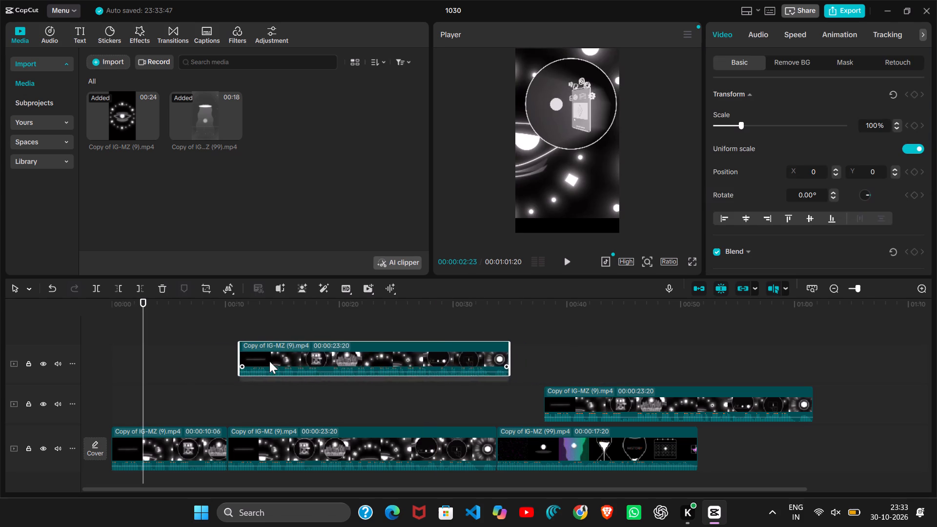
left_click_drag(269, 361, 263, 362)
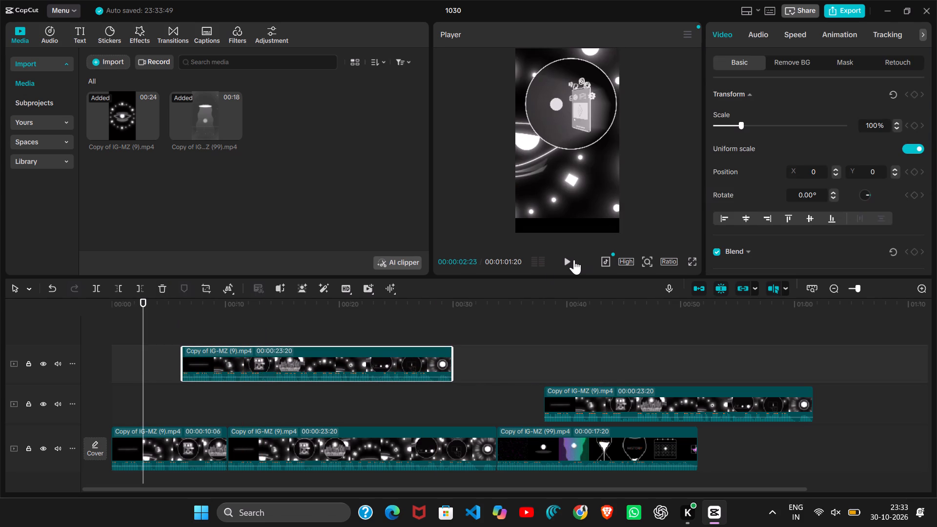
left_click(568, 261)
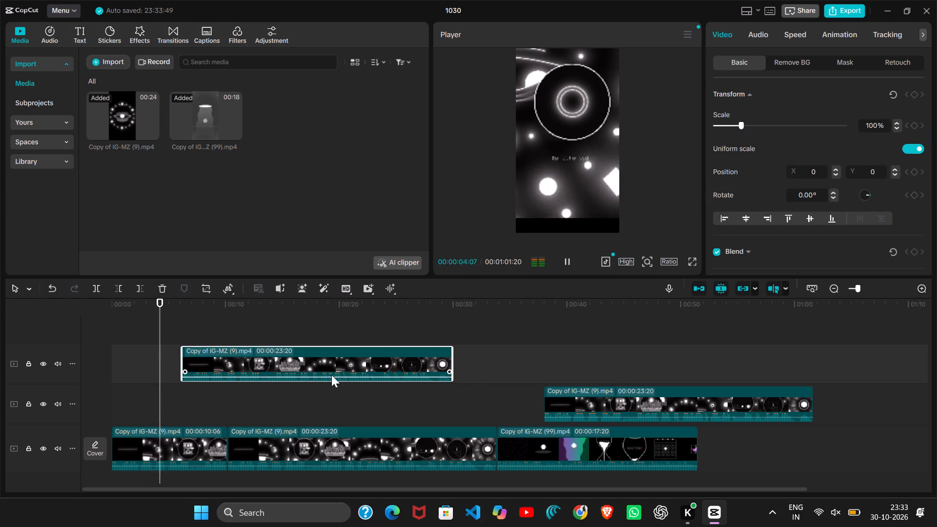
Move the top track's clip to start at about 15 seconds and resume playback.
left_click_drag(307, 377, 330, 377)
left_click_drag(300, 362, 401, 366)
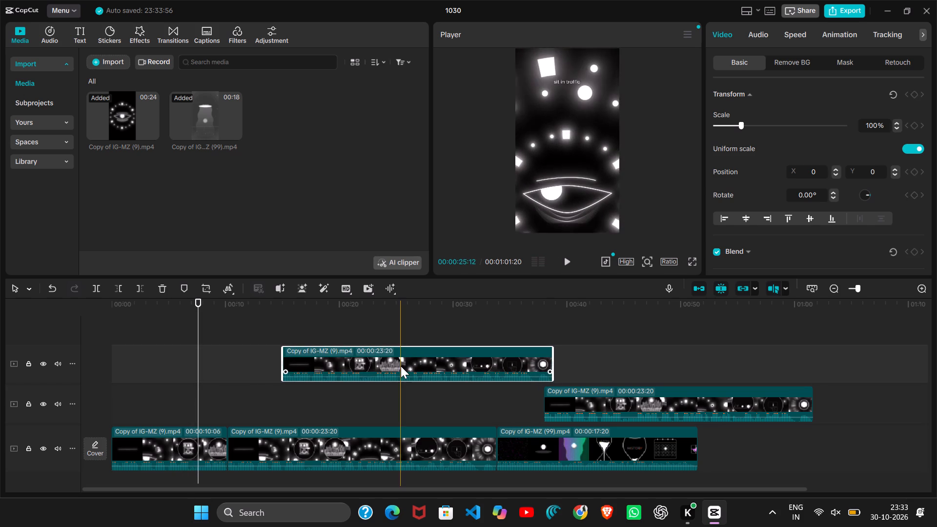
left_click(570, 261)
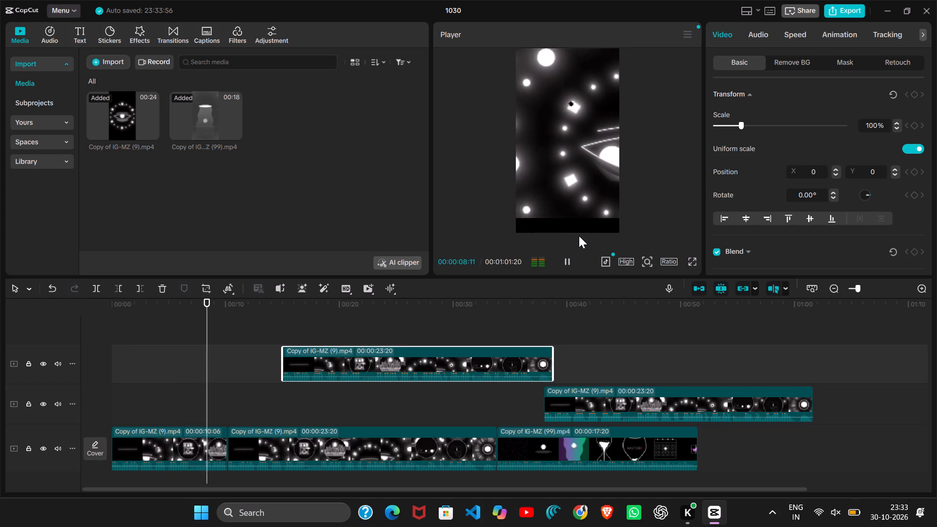
Reposition the main track's first clip within the frame to about X 122, Y 272 and play it back.
left_click_drag(574, 209, 576, 231)
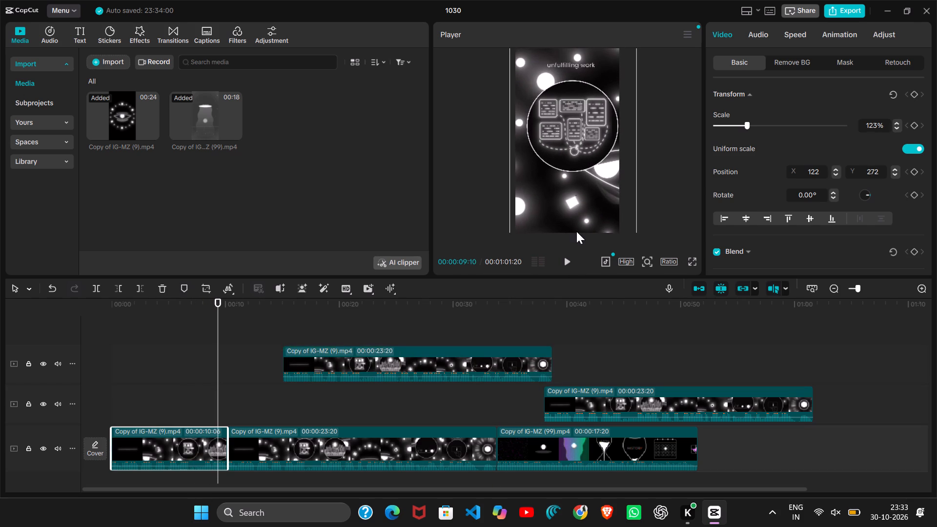
left_click_drag(579, 147, 565, 147)
left_click(563, 260)
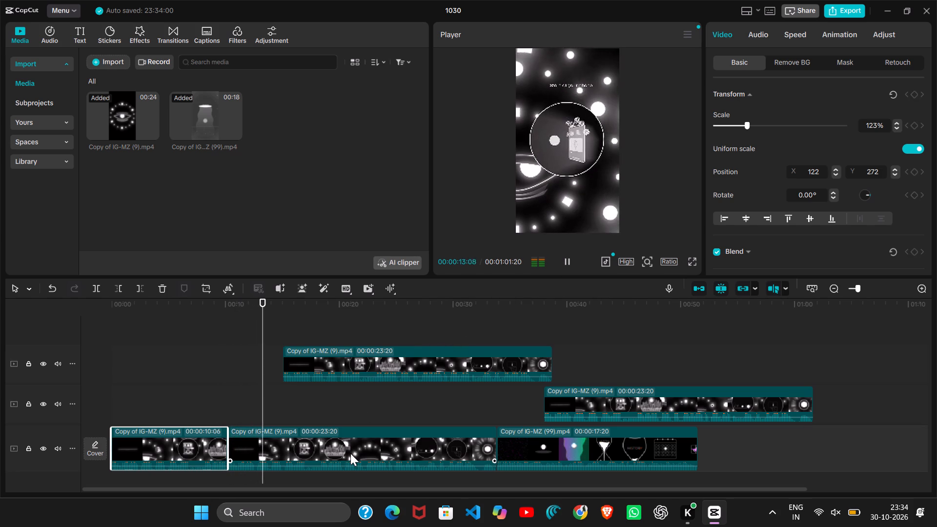
Move the main track's second clip up to the middle track, starting at about 13 seconds, and play back.
left_click_drag(350, 453, 380, 415)
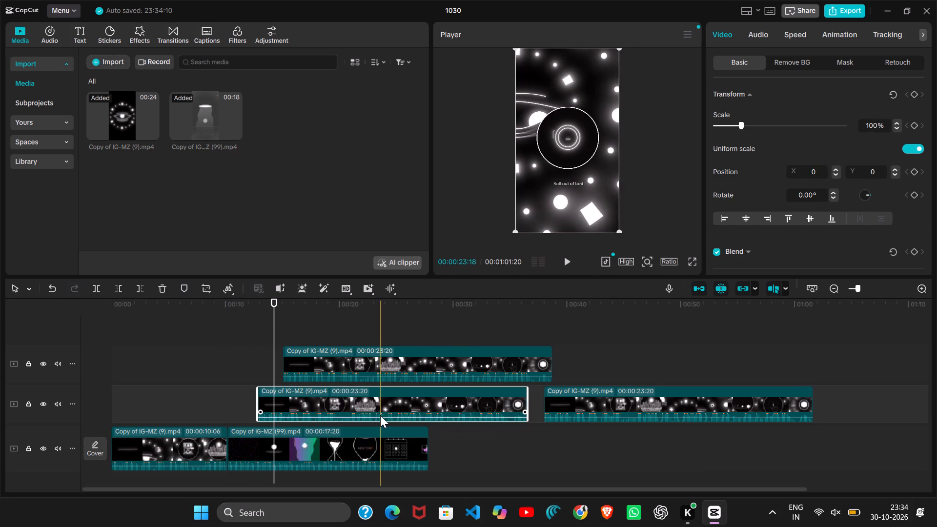
left_click(566, 260)
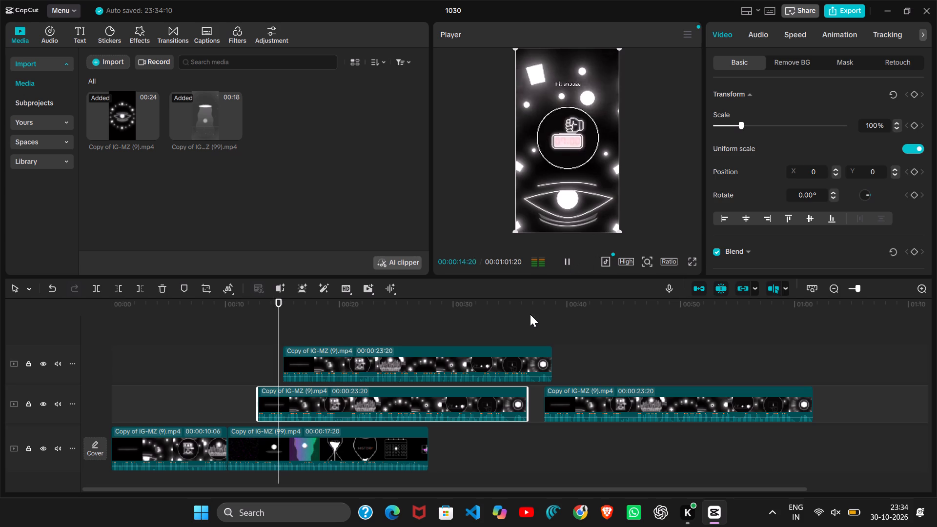
Move the top track's clip to start at about 25 seconds and play back the timeline.
left_click_drag(534, 359, 627, 354)
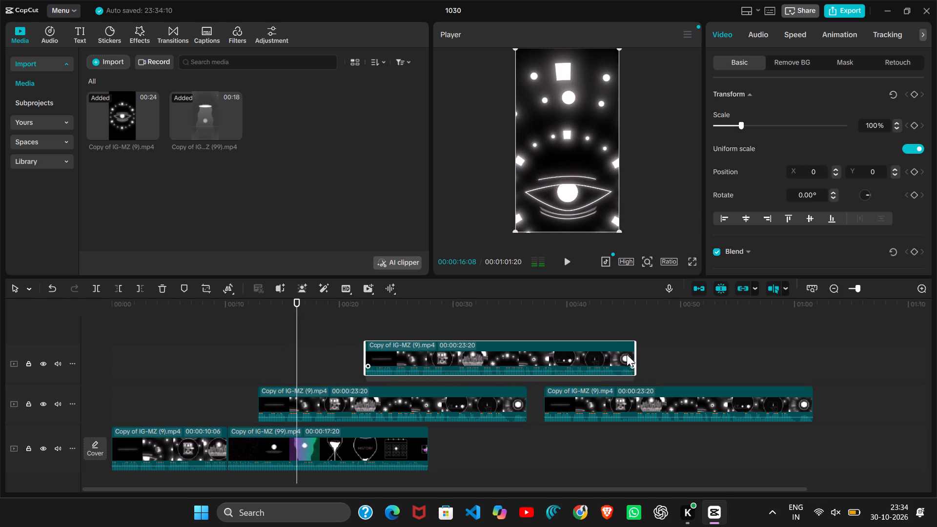
left_click_drag(627, 354, 647, 357)
left_click(568, 256)
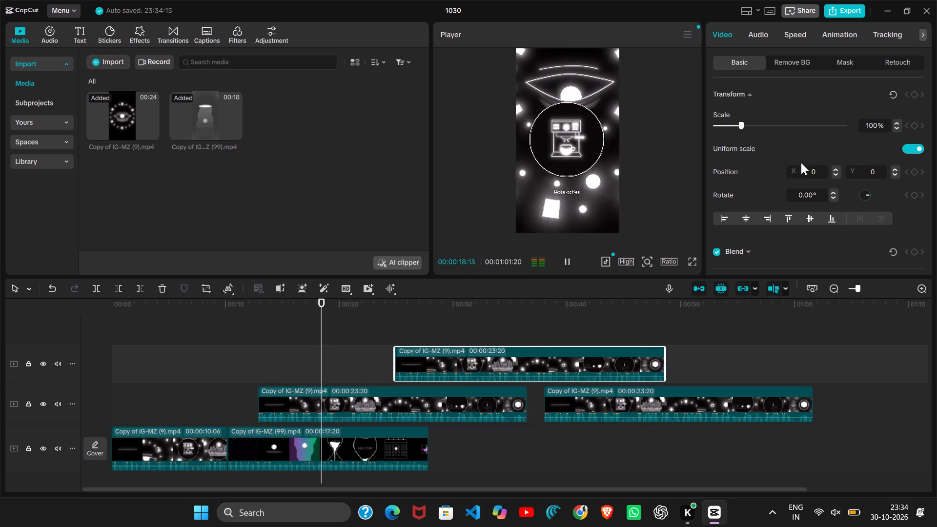
Scale the top track's clip down to about 51%.
left_click_drag(741, 124, 771, 127)
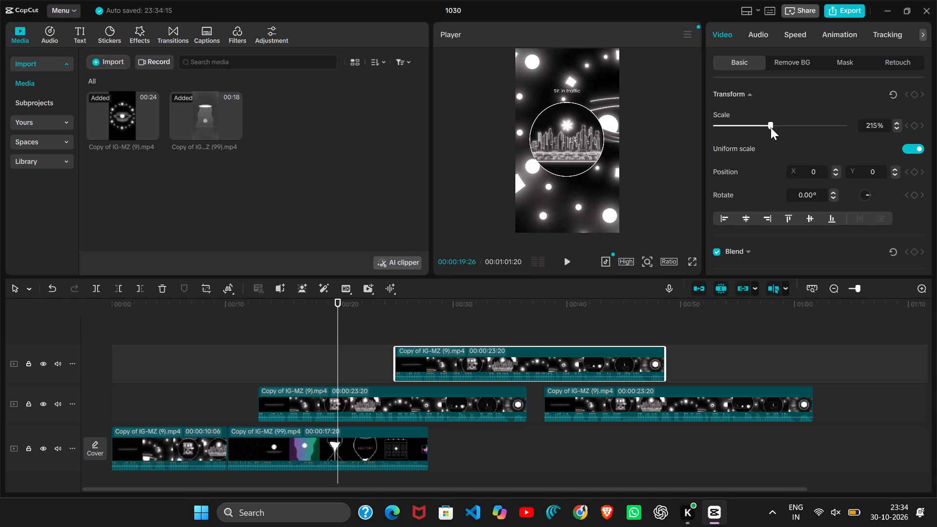
left_click_drag(771, 127, 729, 130)
Scale the top track's clip up to about 121% and start playback.
left_click(753, 125)
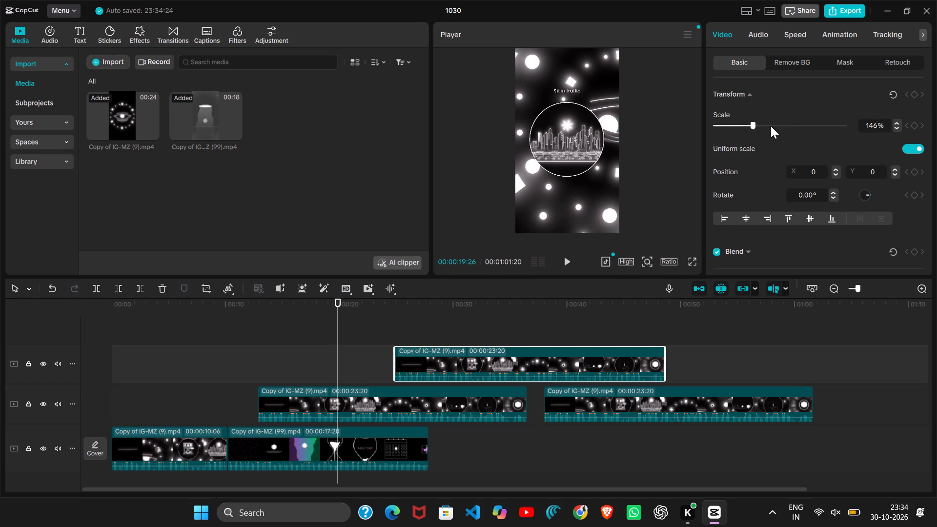
left_click(771, 126)
left_click_drag(771, 126, 726, 127)
left_click(758, 126)
left_click_drag(754, 126, 730, 126)
left_click(790, 123)
left_click_drag(790, 123, 744, 127)
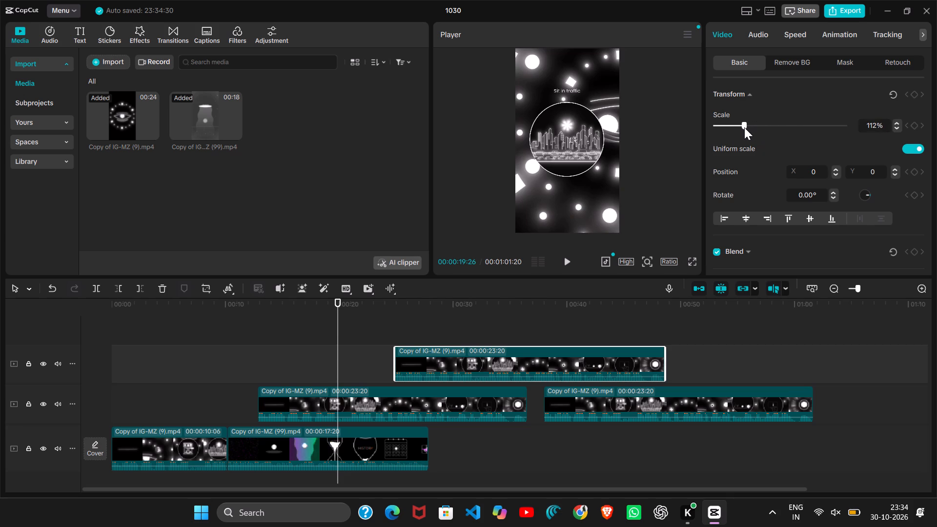
left_click(749, 126)
left_click(571, 258)
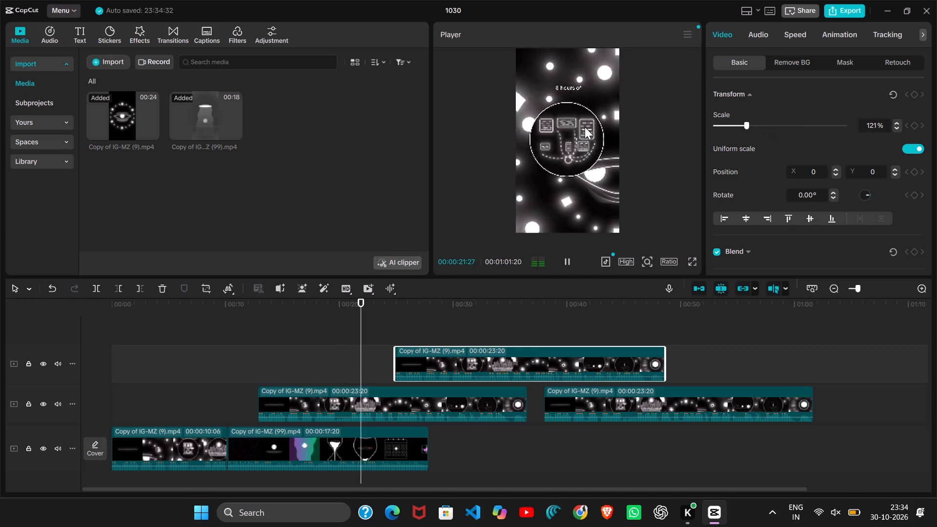
Scale the middle track's first clip to about 97%.
left_click(585, 127)
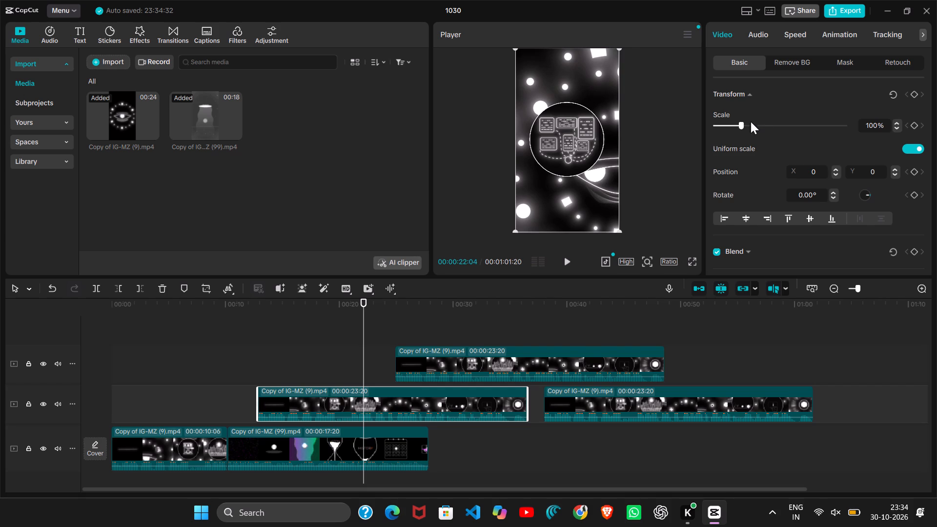
left_click_drag(748, 123, 743, 125)
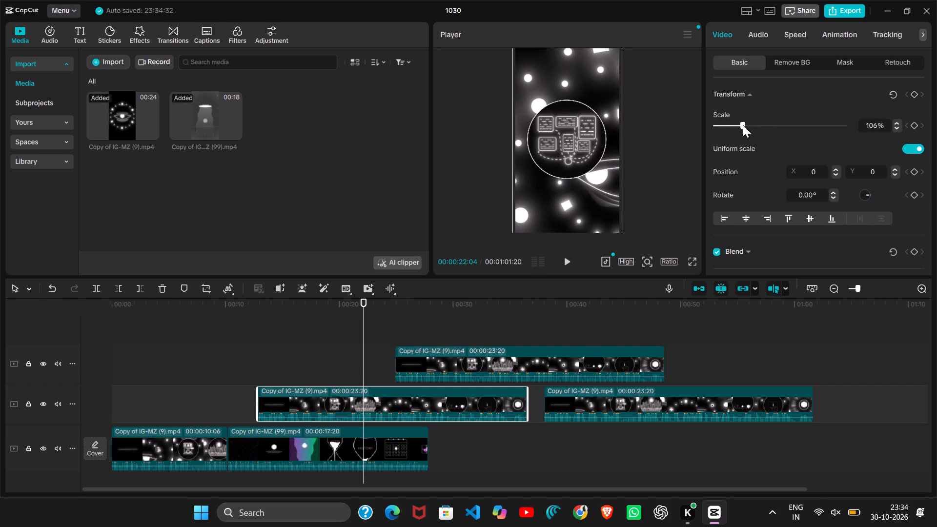
left_click_drag(743, 125, 740, 124)
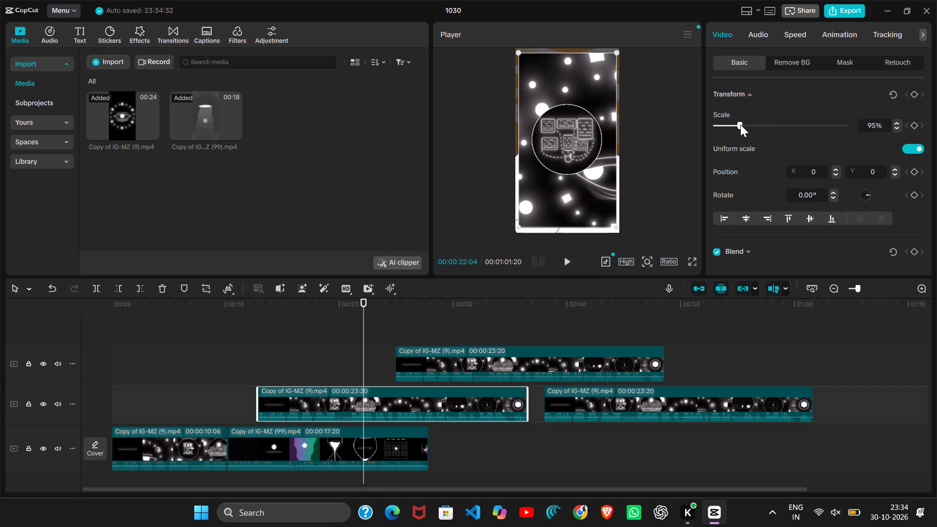
left_click_drag(740, 124, 736, 123)
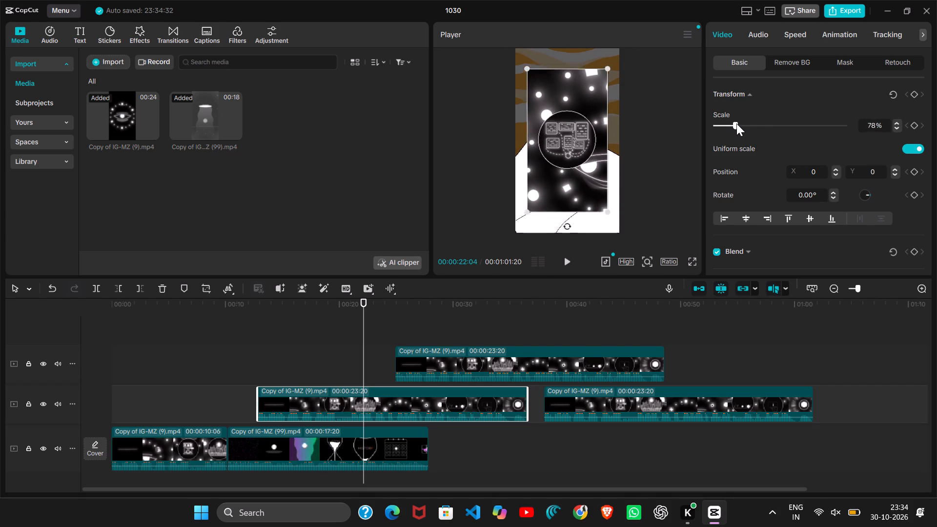
left_click_drag(736, 123, 740, 121)
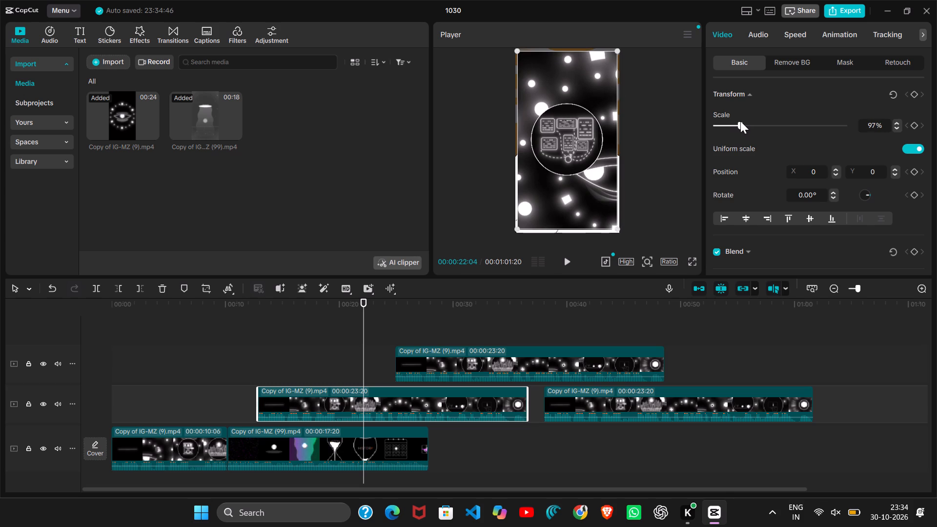
Enter 10000 for both the X and Y position of the middle track's first clip.
left_click(819, 171)
key("BackSpace")
type("10000")
left_click(879, 171)
key("BackSpace")
key("BackSpace")
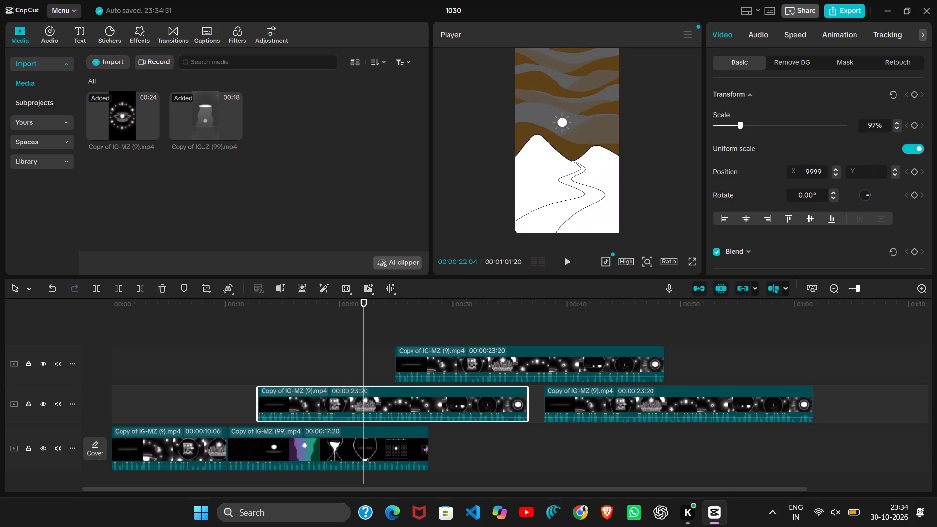
type("10000")
left_click(595, 165)
Play back and scrub the timeline around 22 to 25 seconds, and return the playhead to the start.
left_click(565, 257)
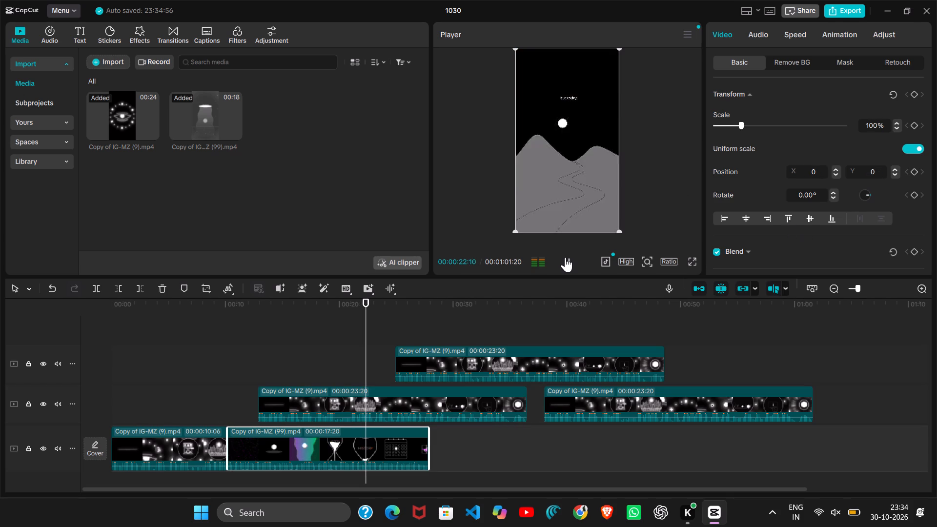
left_click_drag(372, 304, 390, 335)
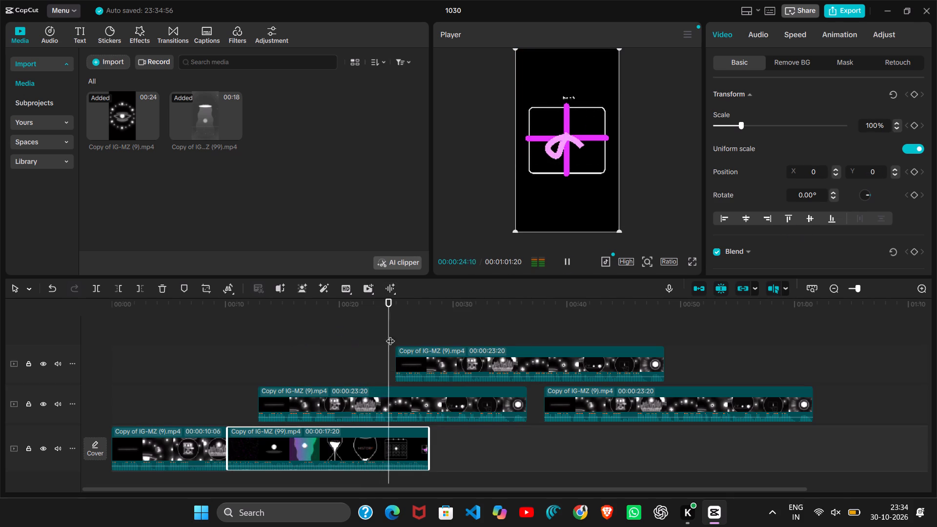
left_click_drag(390, 335, 399, 334)
left_click_drag(399, 334, 122, 341)
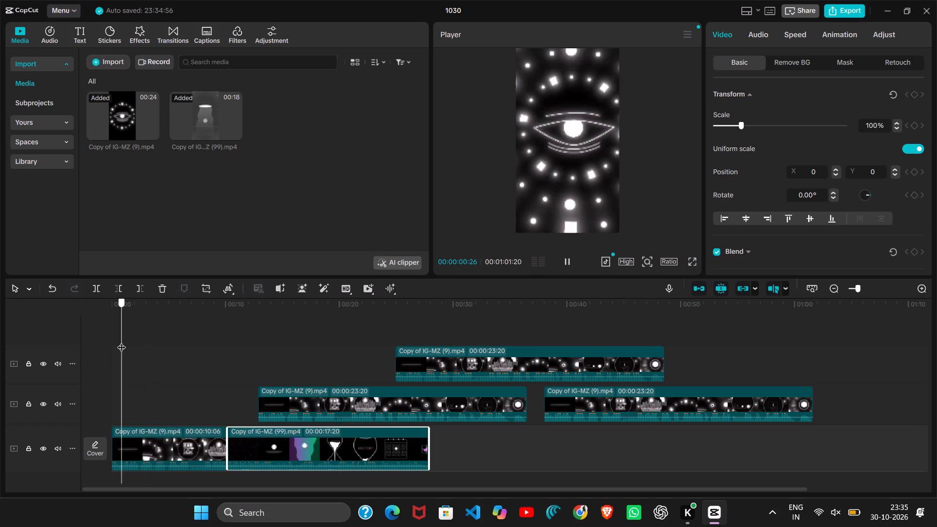
left_click_drag(122, 341, 109, 341)
Play the timeline from the start to about 14 seconds, pausing to examine the main track's two clips.
left_click(567, 260)
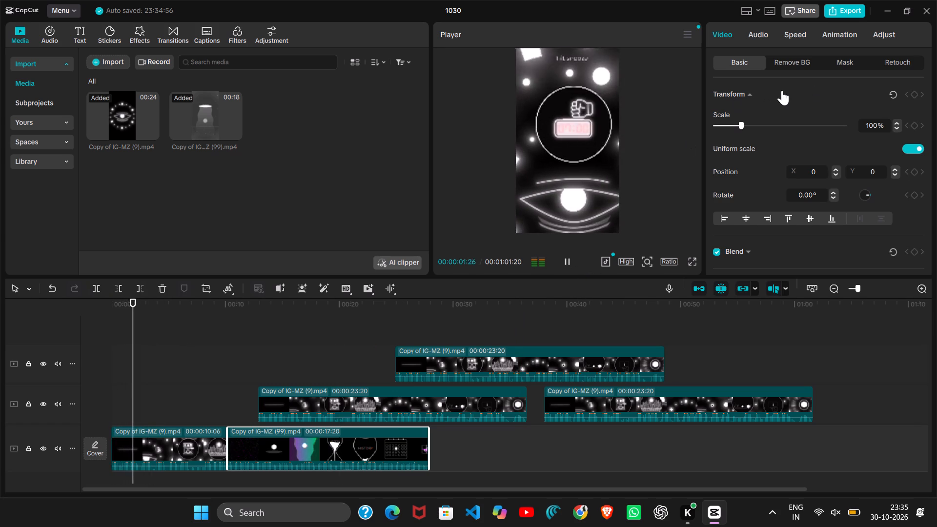
left_click(586, 156)
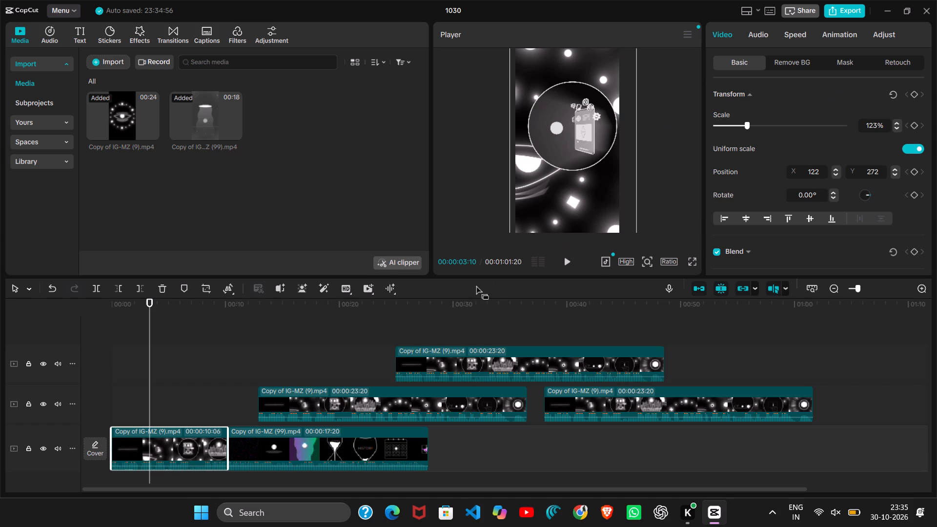
left_click(553, 257)
left_click_drag(557, 259, 562, 259)
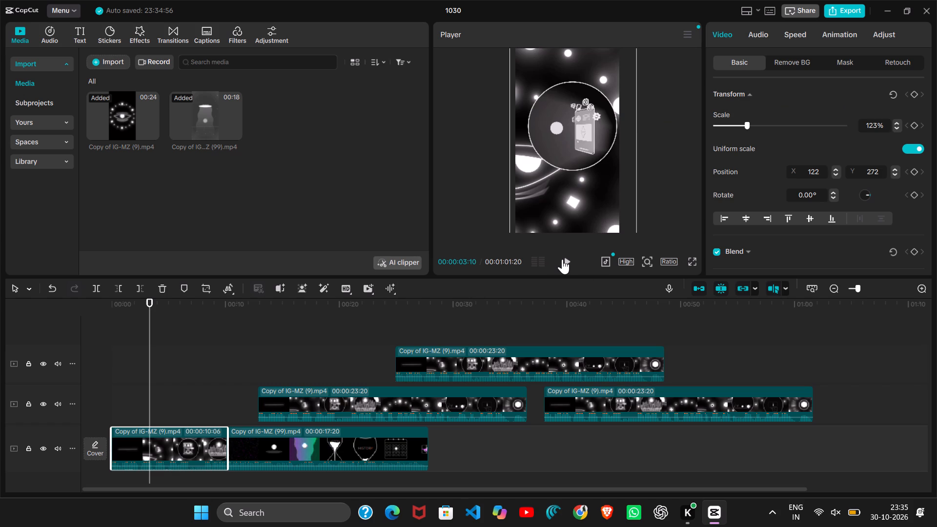
left_click(562, 259)
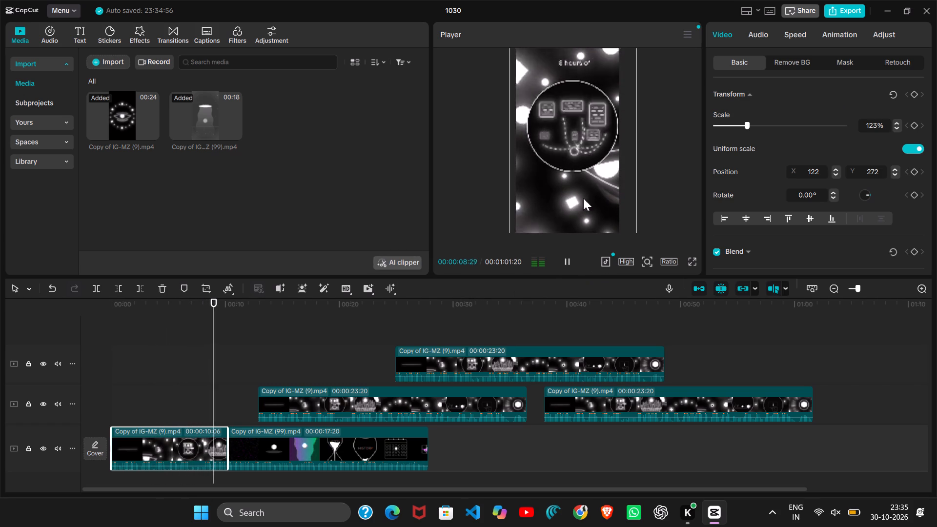
left_click(606, 136)
scroll(606, 136, "down", 1, "ctrl")
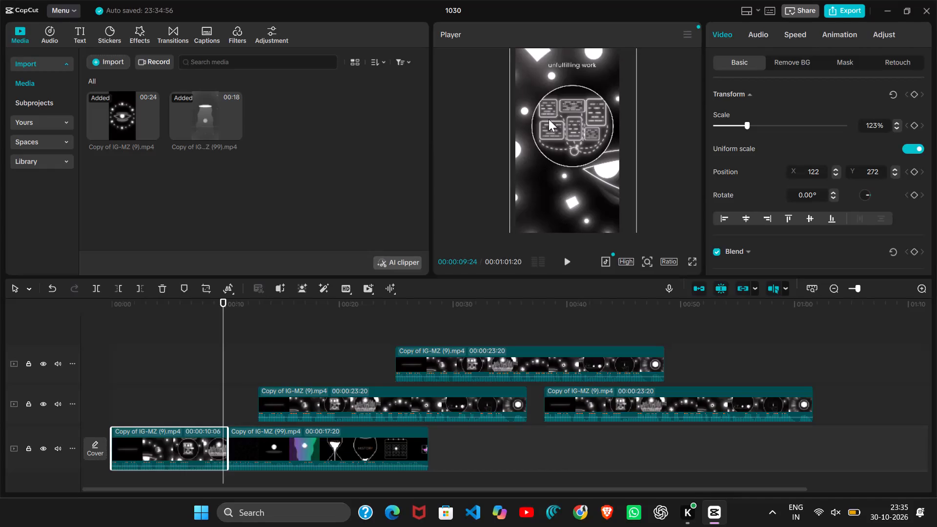
double_click(549, 119)
left_click(567, 260)
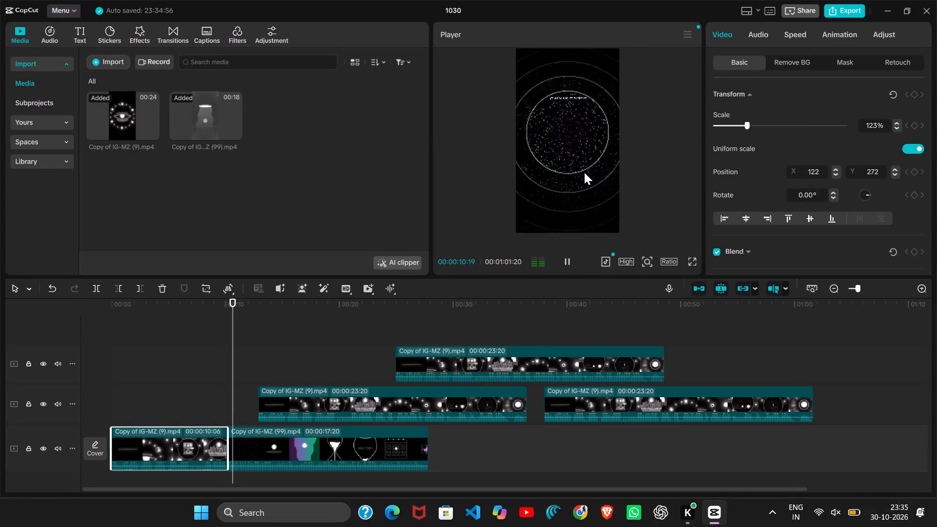
left_click(584, 172)
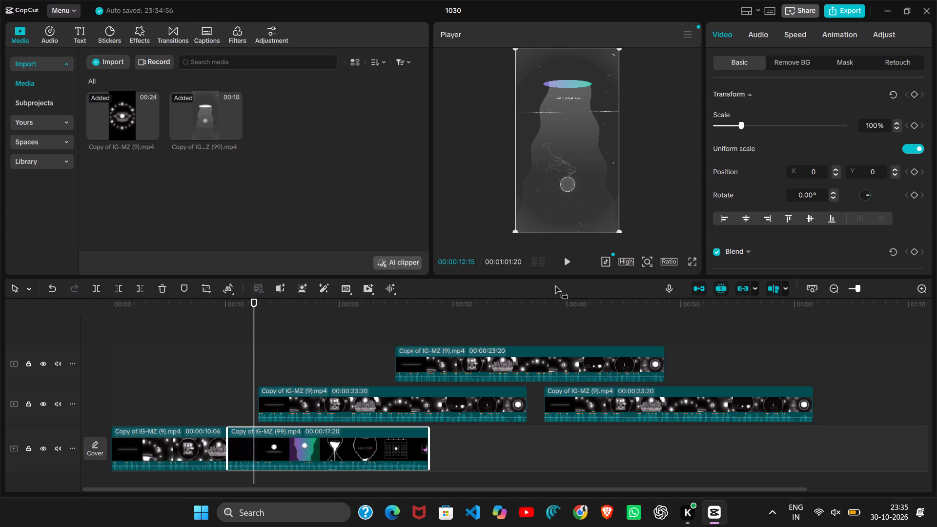
left_click(563, 260)
left_click(600, 161)
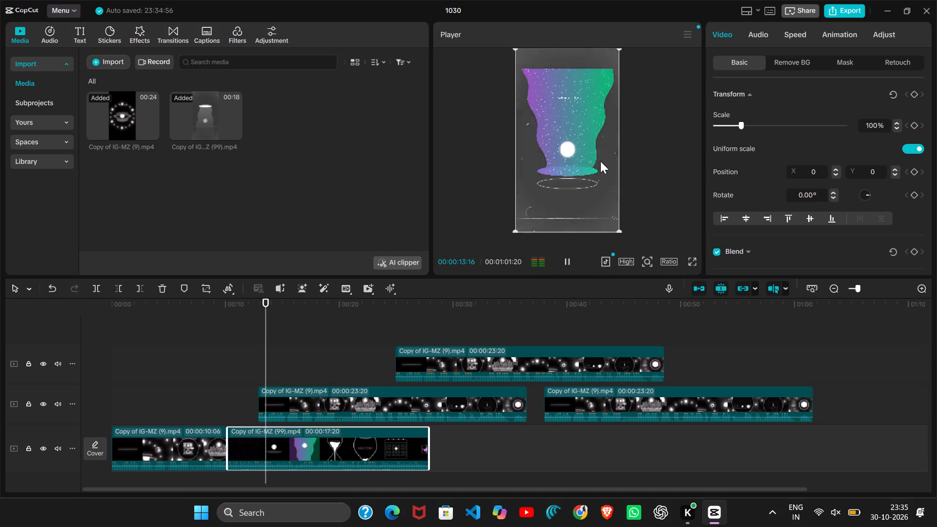
left_click(665, 148)
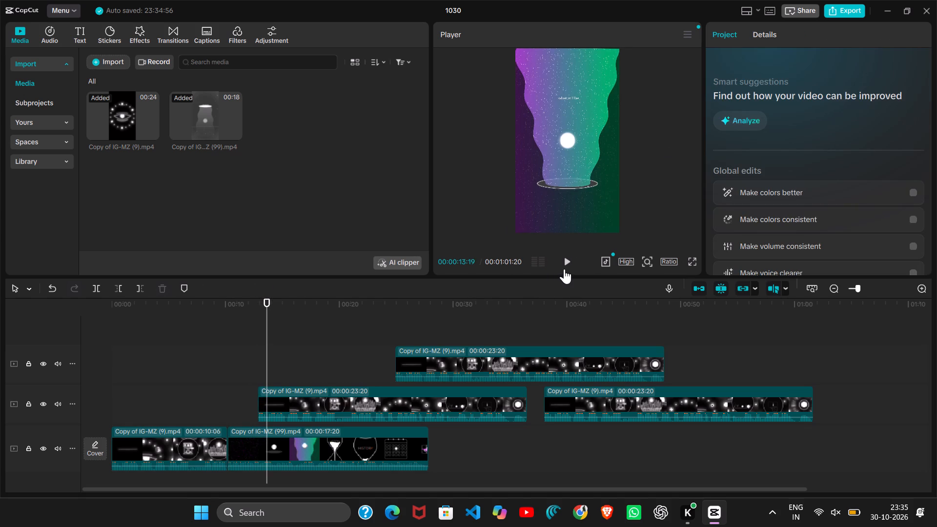
Play the timeline on from about 14 seconds and skip ahead to about 36 seconds to examine the layered clips.
left_click(564, 269)
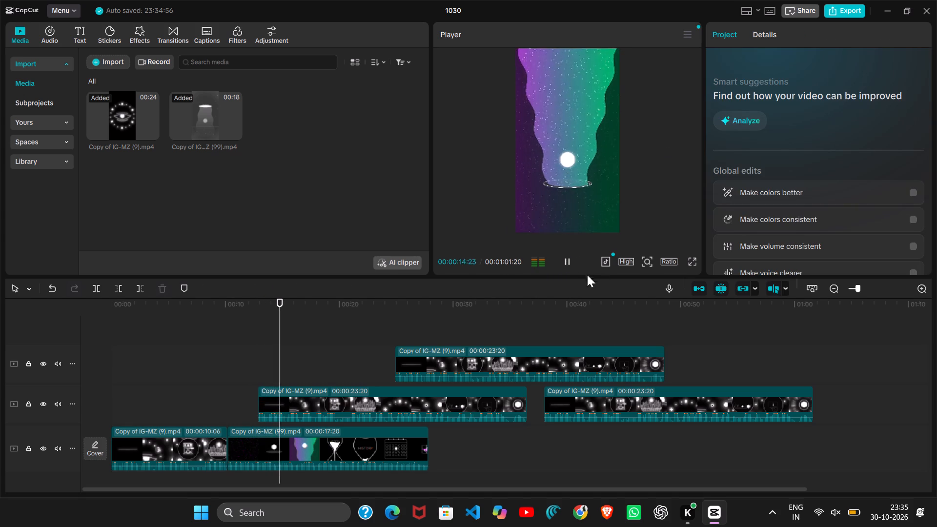
left_click(567, 270)
left_click(567, 270)
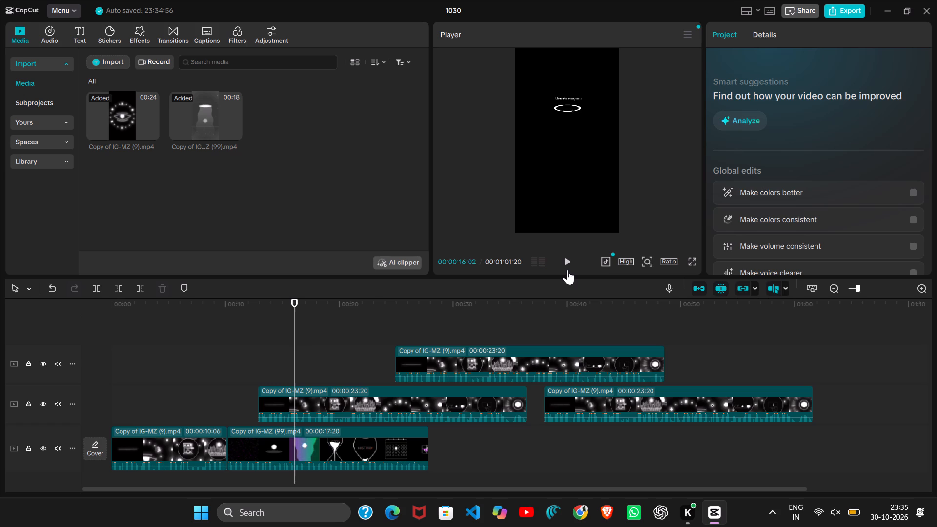
left_click(565, 265)
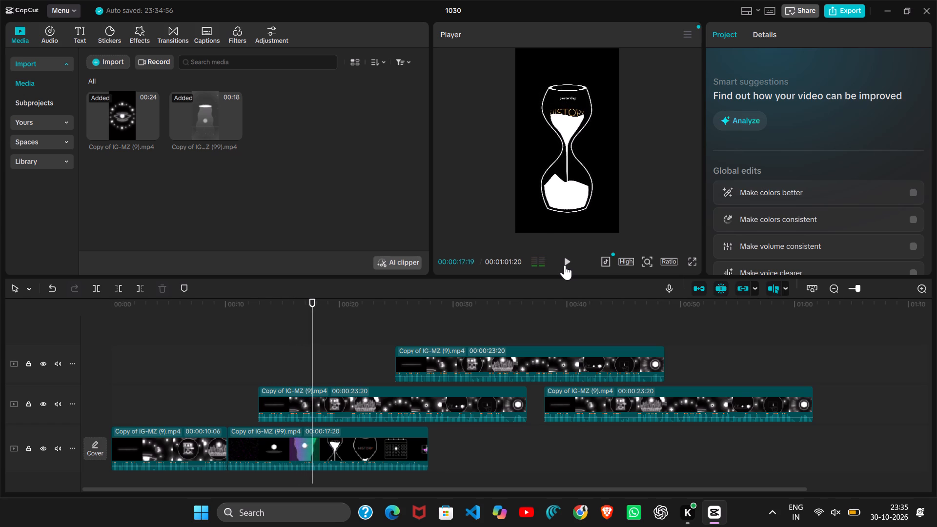
left_click(565, 265)
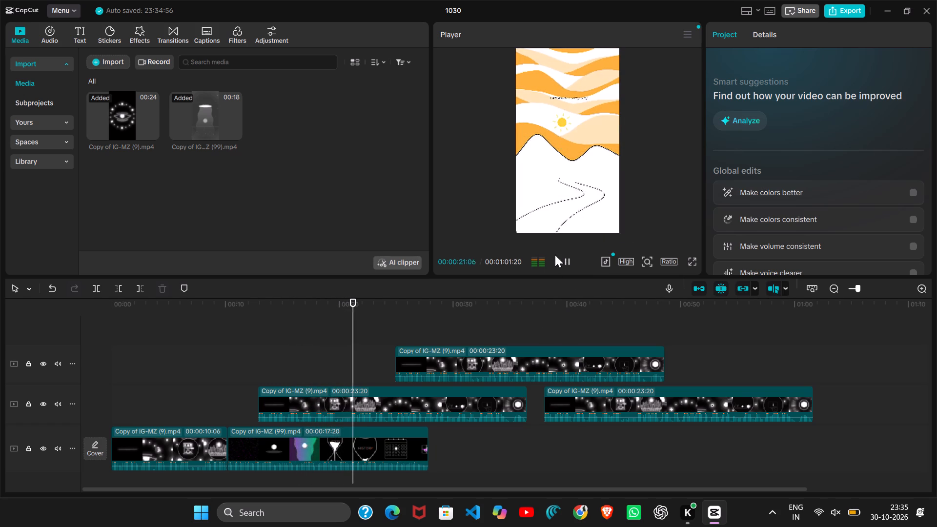
left_click(564, 256)
left_click(564, 256)
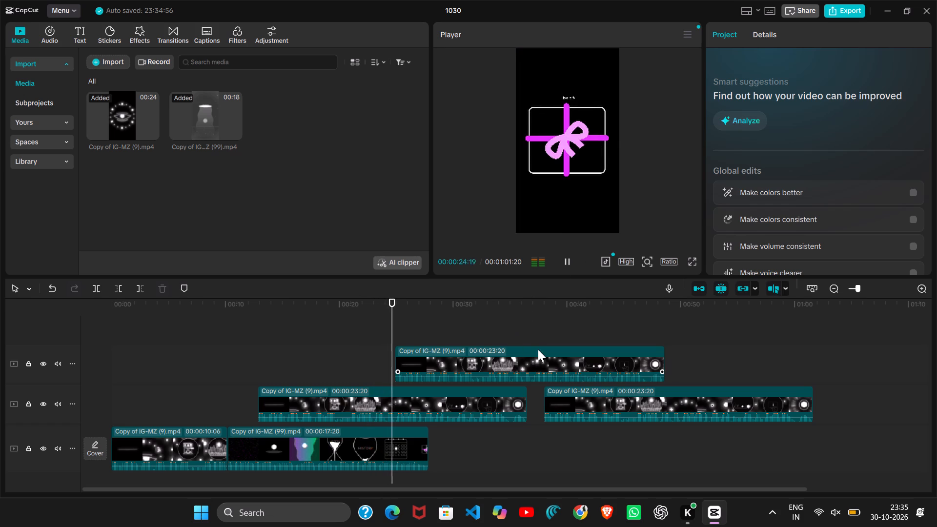
left_click_drag(407, 325, 633, 356)
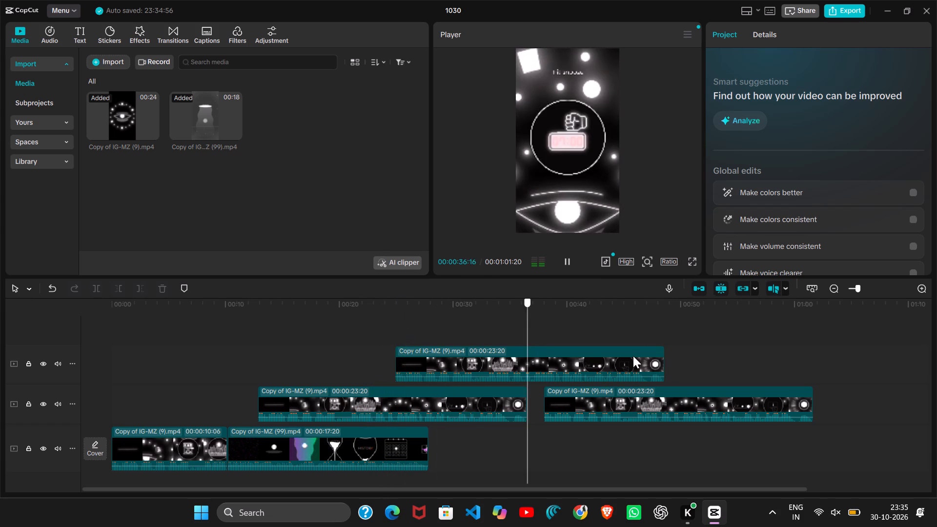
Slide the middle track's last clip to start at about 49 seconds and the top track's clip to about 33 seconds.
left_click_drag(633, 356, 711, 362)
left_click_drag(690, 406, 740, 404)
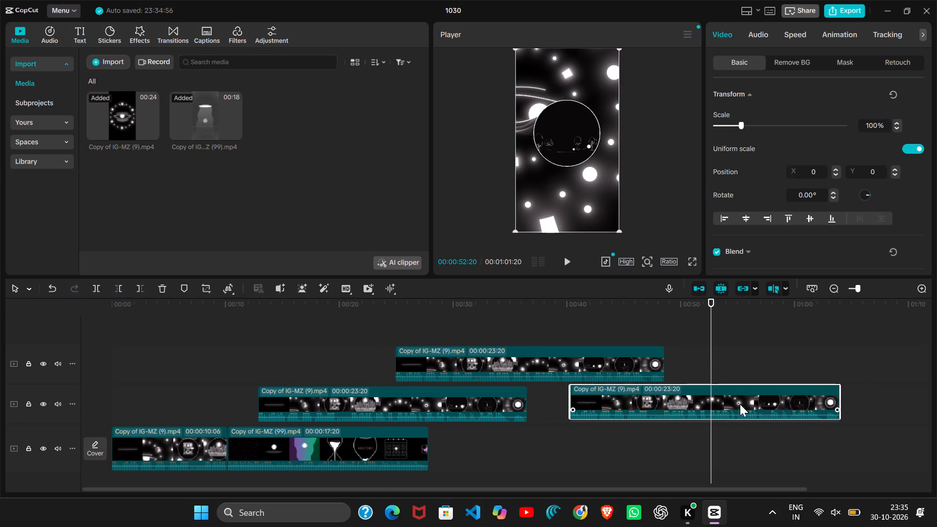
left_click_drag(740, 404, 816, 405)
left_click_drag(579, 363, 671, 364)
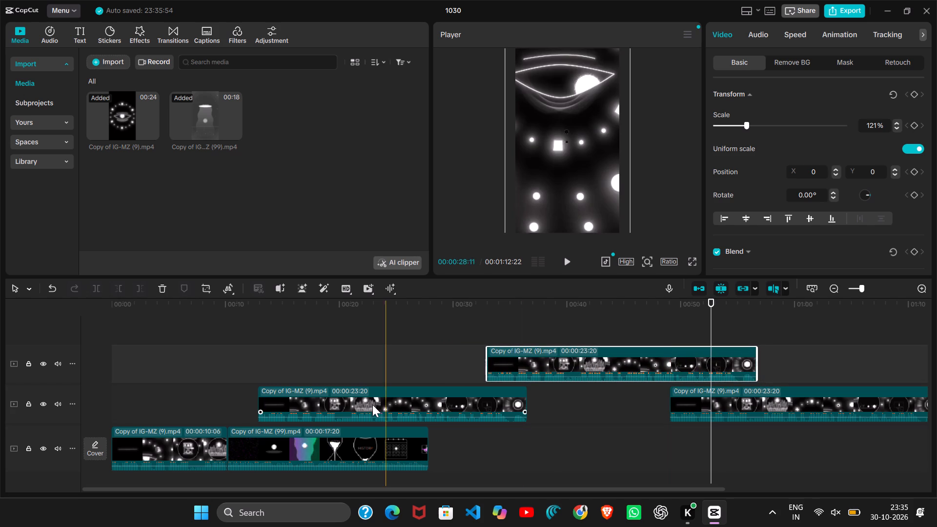
Move the IG-MZ (99) clip from the main track to the very start of the top track.
left_click_drag(282, 450, 284, 436)
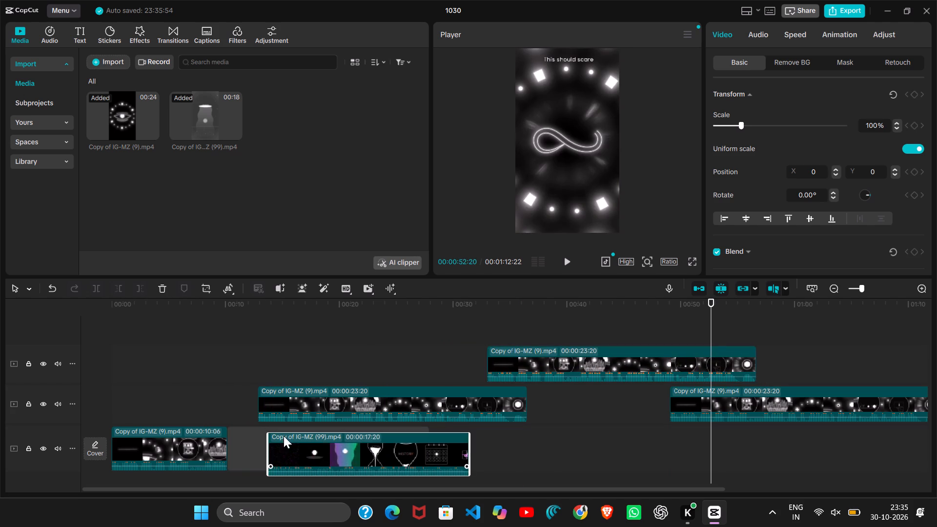
left_click_drag(284, 436, 168, 378)
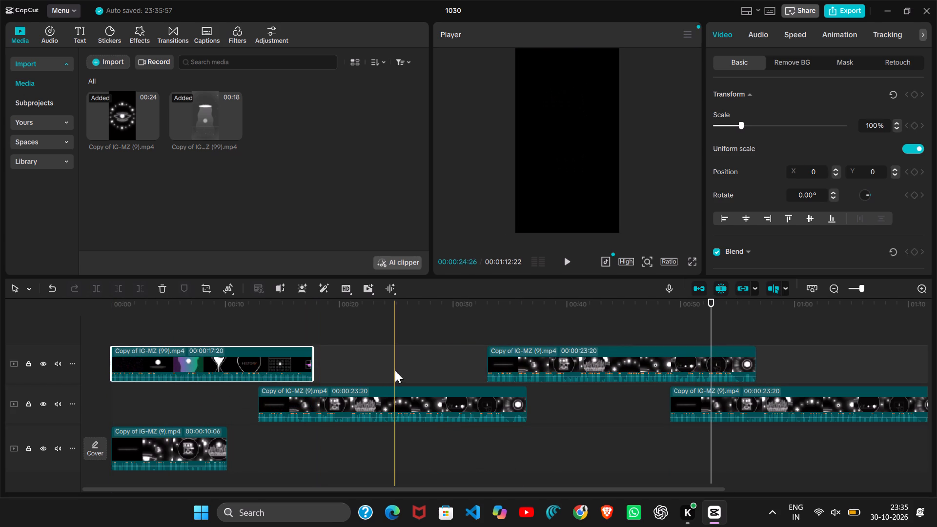
Reposition the middle track's first clip to start at about 17 seconds and the top track's second clip at about 39 seconds.
left_click_drag(395, 370, 432, 390)
left_click_drag(434, 390, 554, 401)
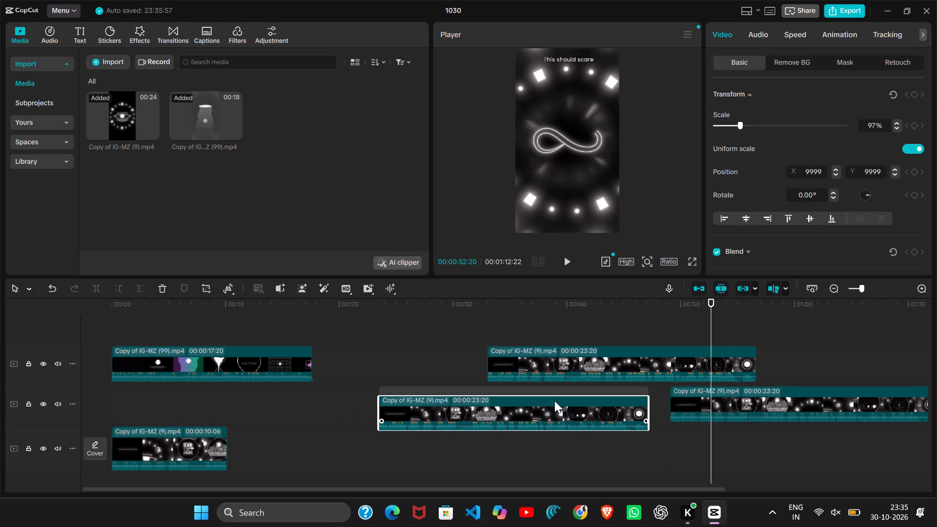
left_click_drag(554, 401, 553, 400)
left_click_drag(632, 375, 743, 366)
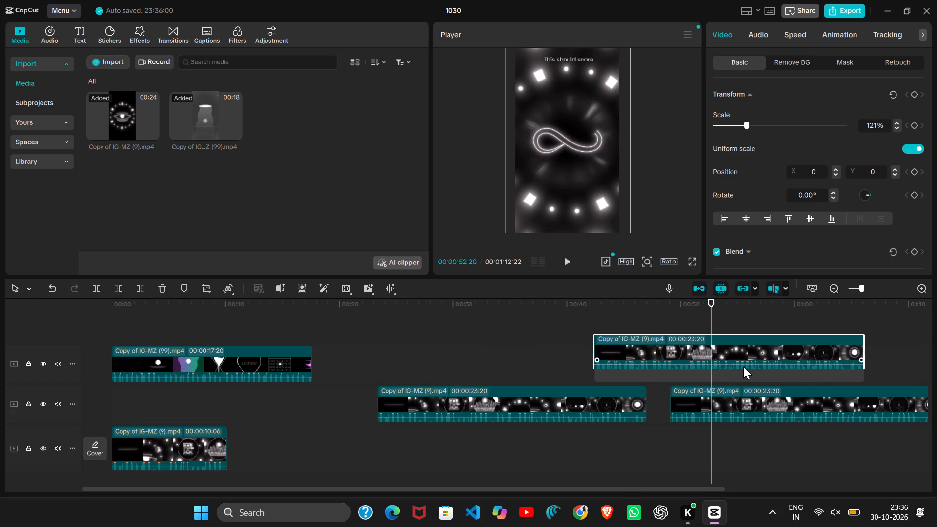
left_click_drag(743, 366, 747, 367)
left_click_drag(708, 354, 668, 355)
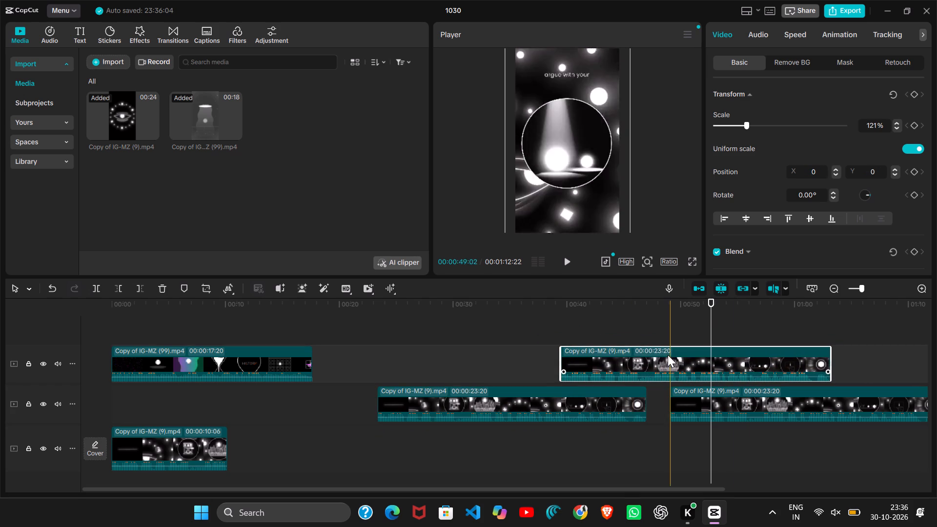
left_click_drag(534, 395, 476, 394)
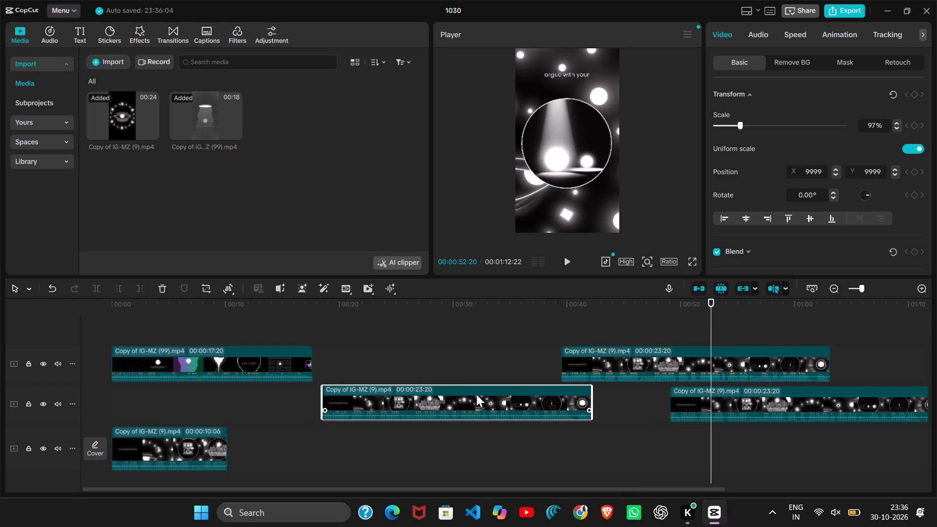
left_click_drag(476, 394, 463, 395)
Move the middle track's last clip to about 1:01 and adjust the top track's second clip to start at about 40 seconds.
left_click_drag(590, 365, 593, 374)
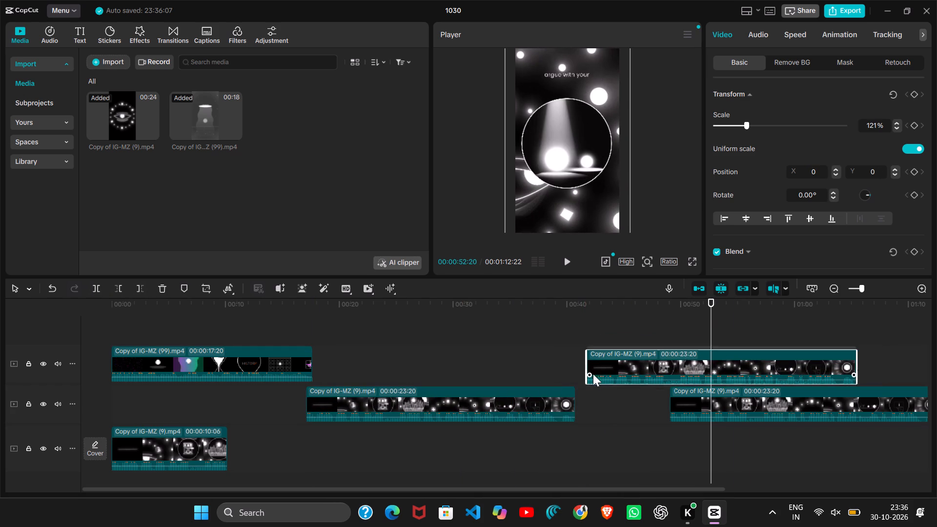
left_click_drag(593, 374, 578, 367)
left_click_drag(703, 403, 775, 403)
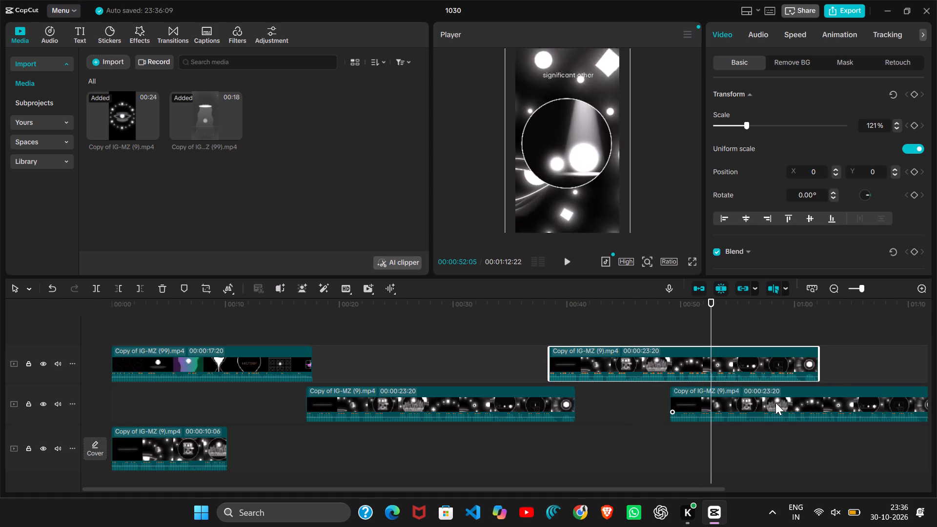
left_click_drag(775, 403, 842, 405)
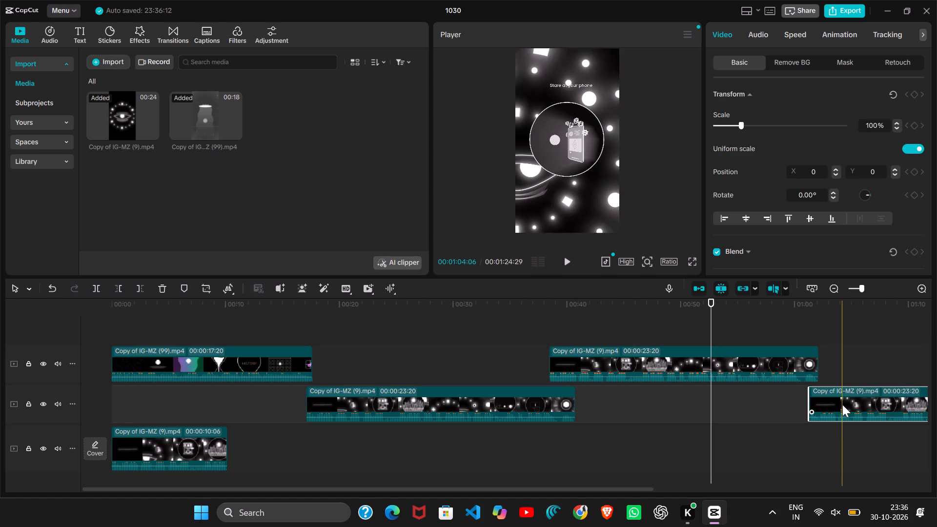
left_click_drag(725, 365, 739, 362)
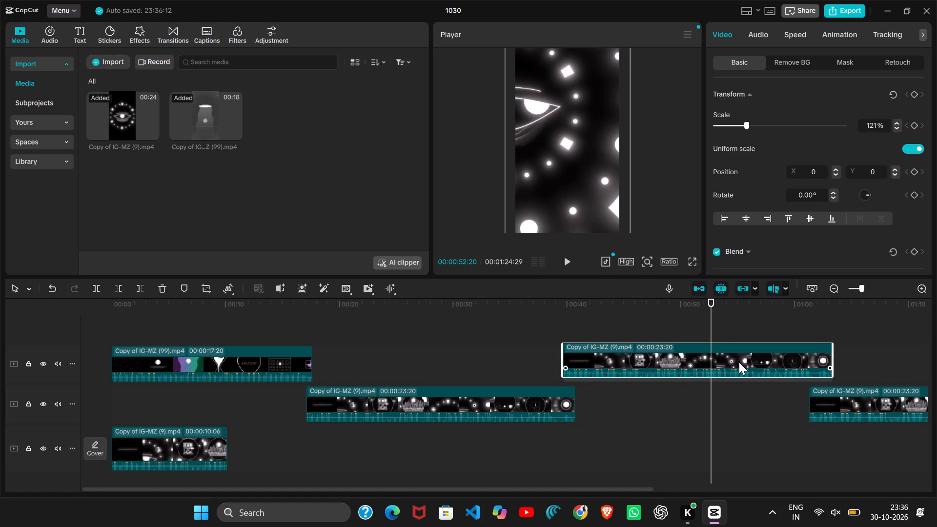
left_click_drag(739, 362, 739, 363)
Select the clips on the top and middle tracks one after another to examine their order and transform settings.
left_click(226, 357)
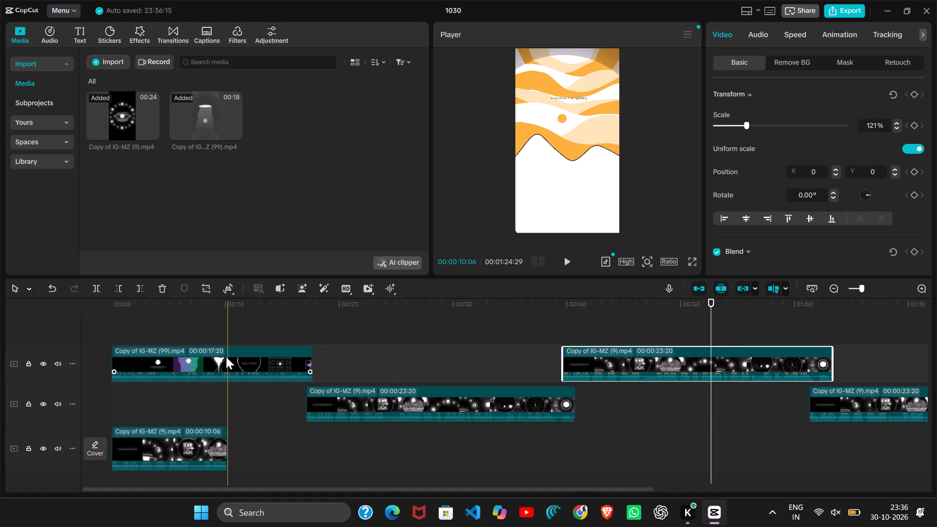
left_click(396, 361)
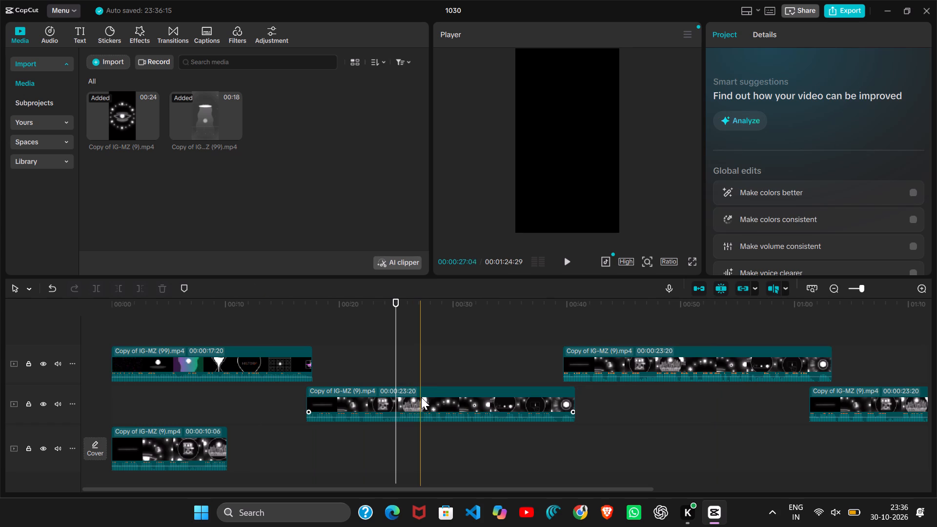
left_click(421, 397)
left_click(622, 346)
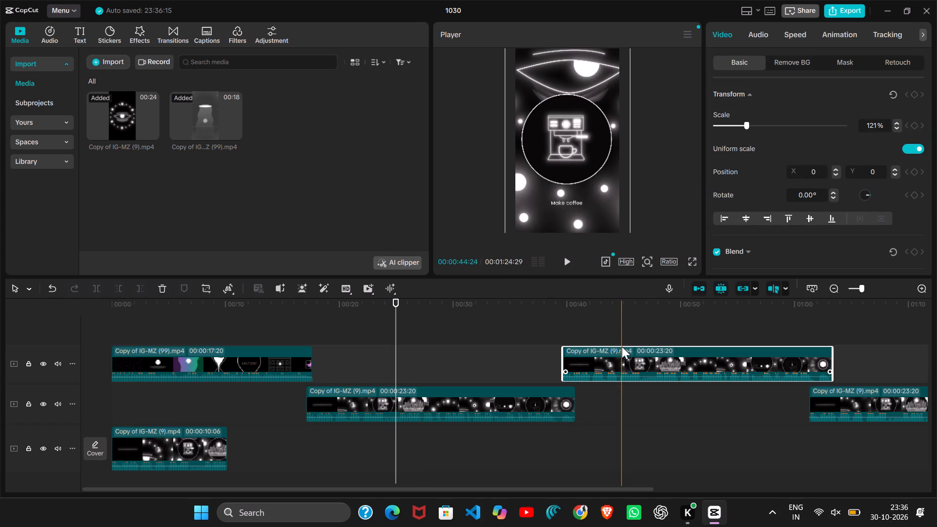
left_click(865, 394)
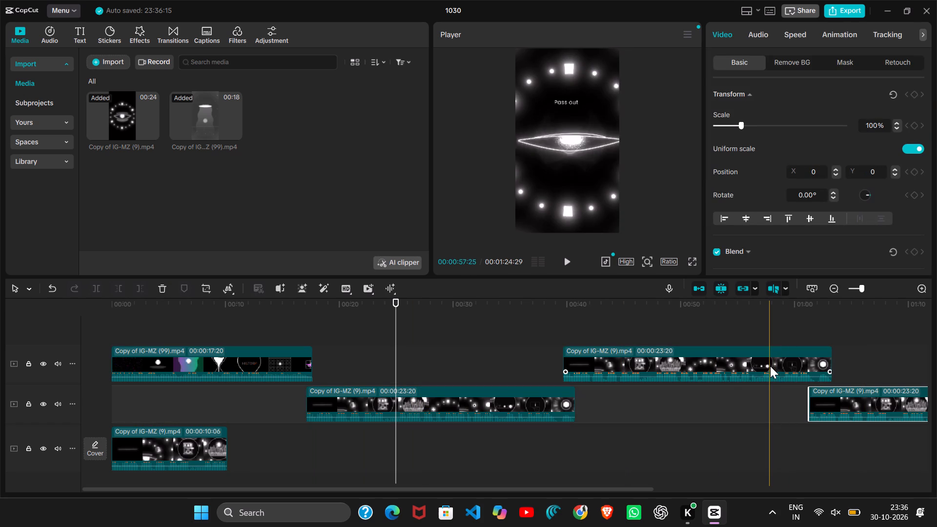
left_click(770, 366)
left_click(509, 420)
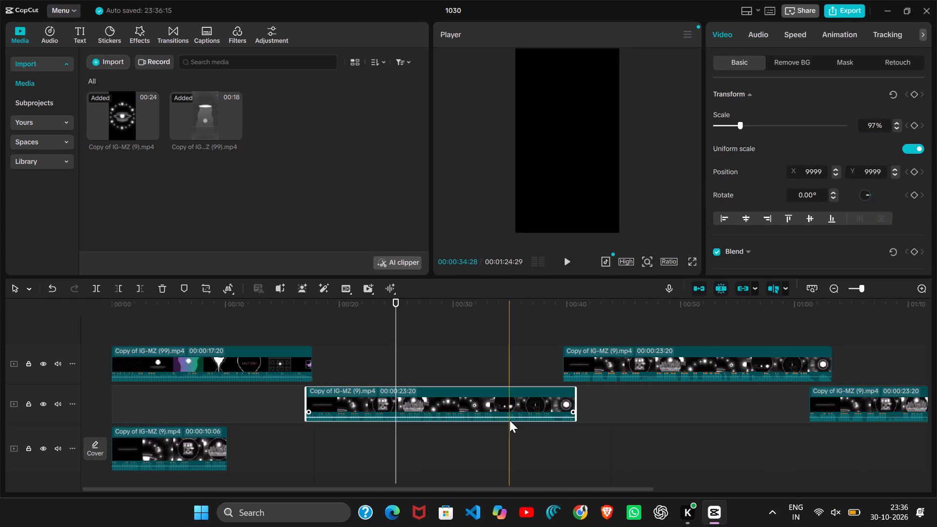
left_click(224, 351)
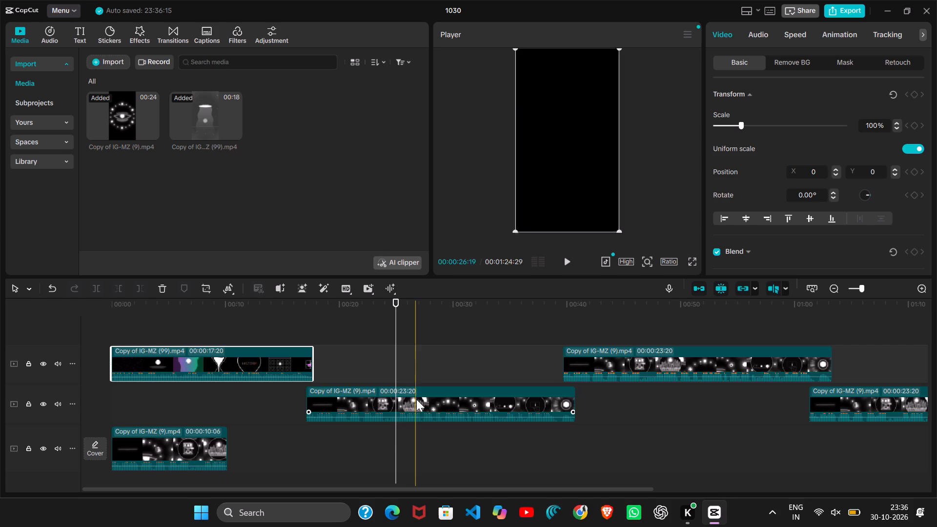
left_click(416, 399)
Move the main track's short IG-MZ (9) clip onto the middle track, starting at about 6 seconds, before the existing clips.
left_click(194, 452)
left_click_drag(194, 452, 233, 449)
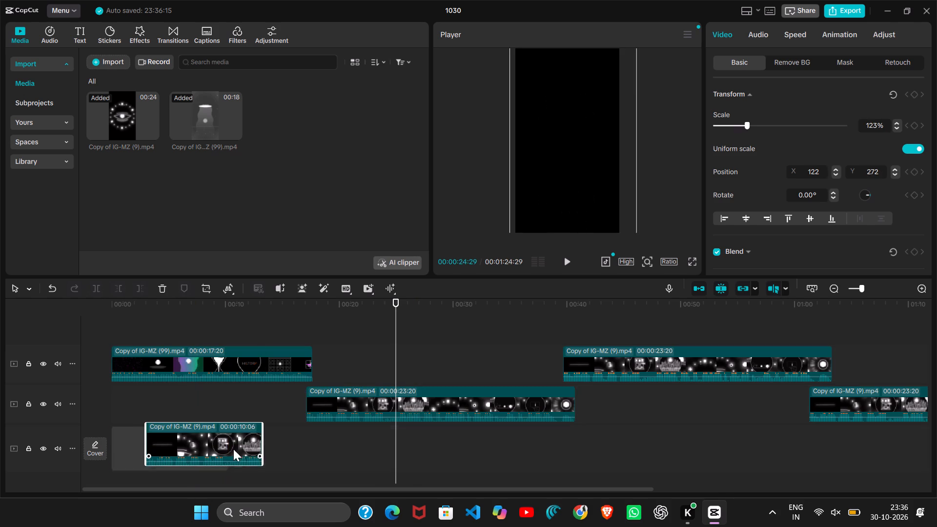
left_click_drag(233, 449, 260, 414)
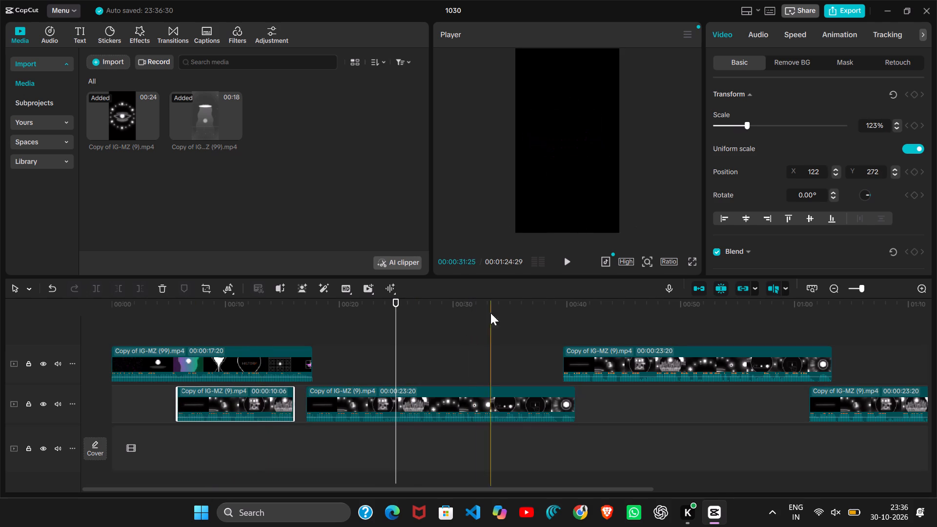
Return the playhead to the start and play the rearranged timeline to about 18 seconds.
left_click_drag(396, 333, 103, 322)
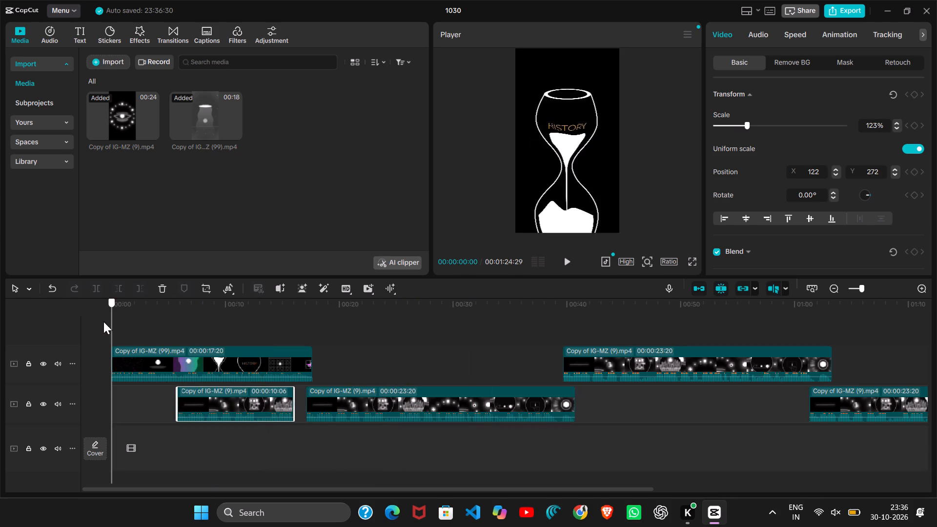
left_click_drag(103, 322, 104, 321)
left_click(563, 253)
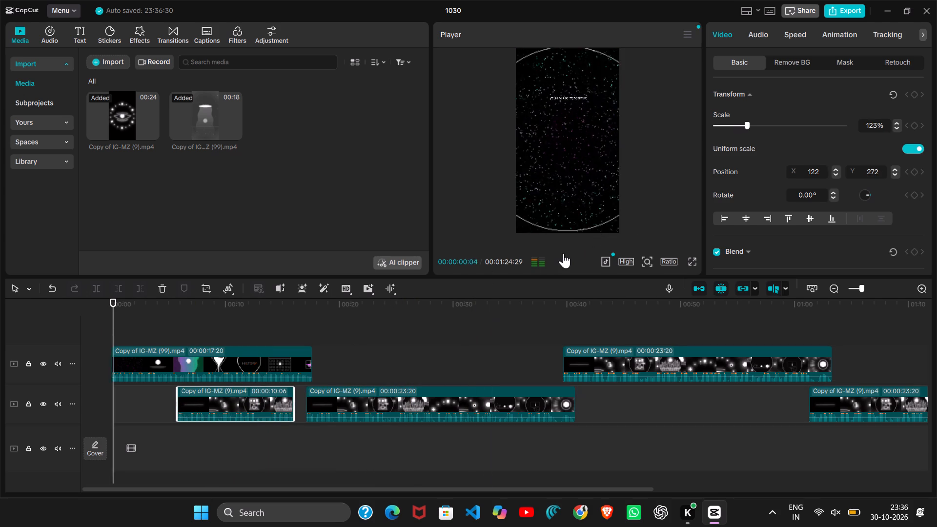
left_click(567, 254)
left_click(567, 254)
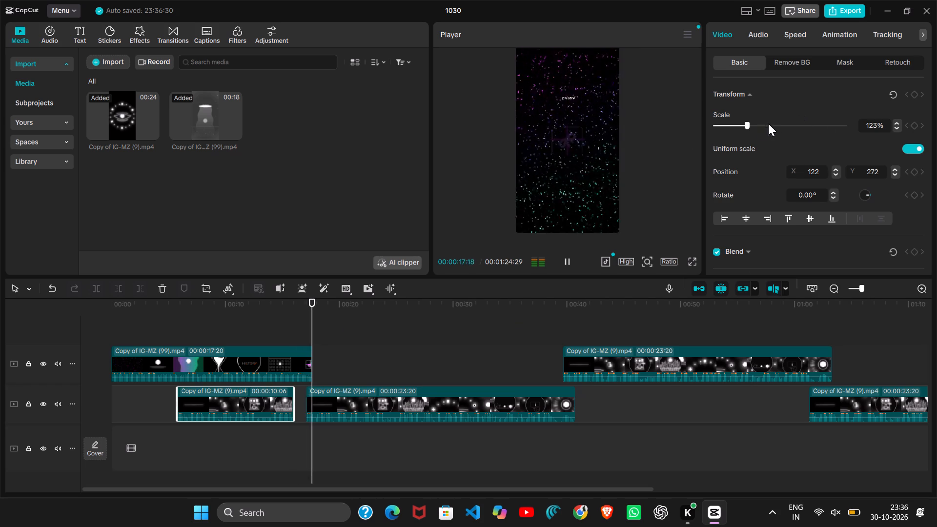
Set the scale of the middle track's first, short clip to 110%.
left_click_drag(755, 127, 744, 129)
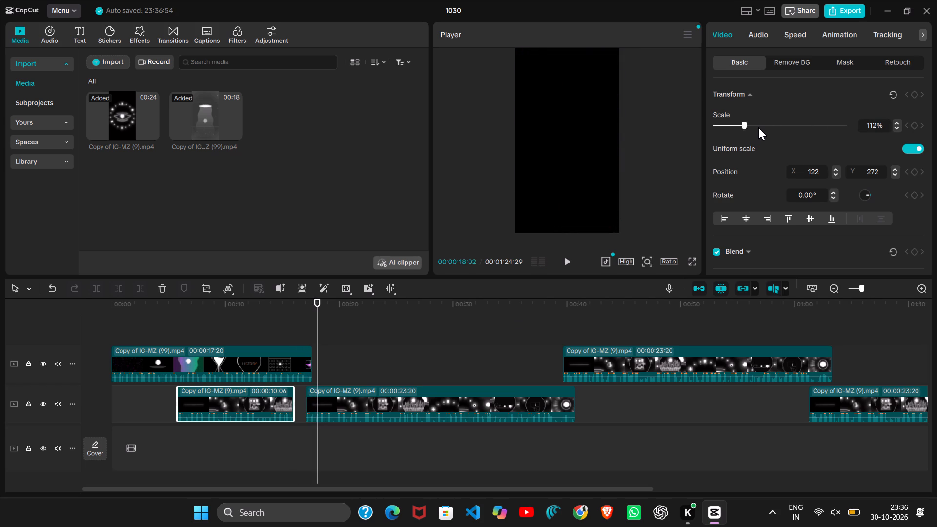
left_click(758, 127)
left_click(787, 125)
left_click_drag(787, 125, 745, 125)
left_click_drag(745, 125, 744, 125)
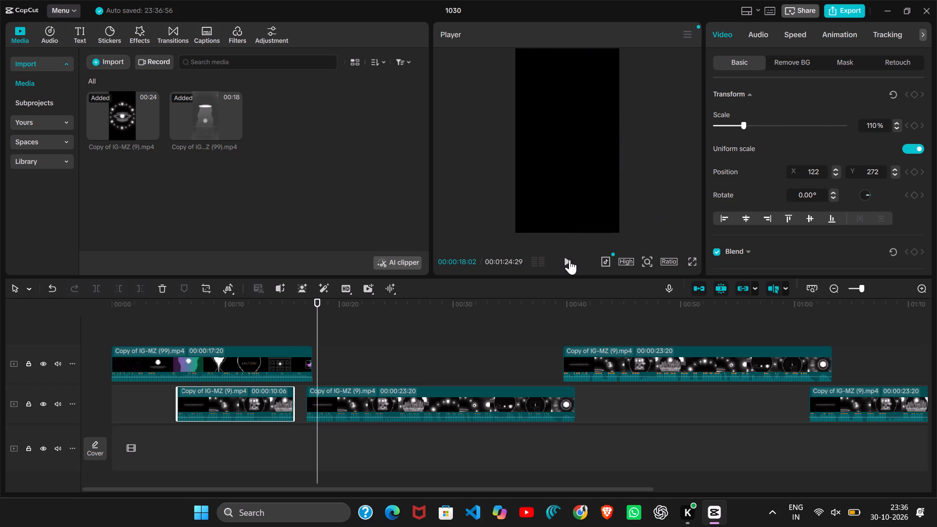
Play on from 18 to about 20 seconds, and examine the project details and the global edit options.
left_click(570, 261)
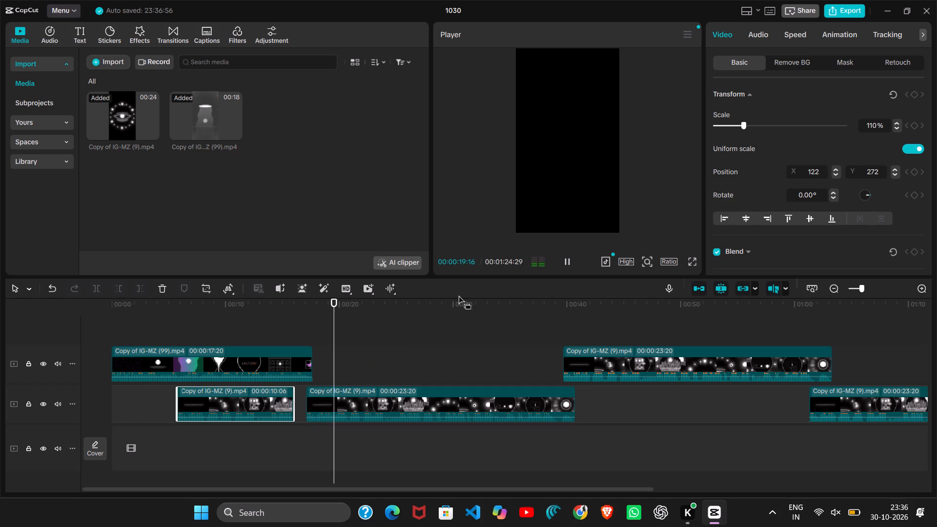
left_click(595, 182)
left_click(687, 167)
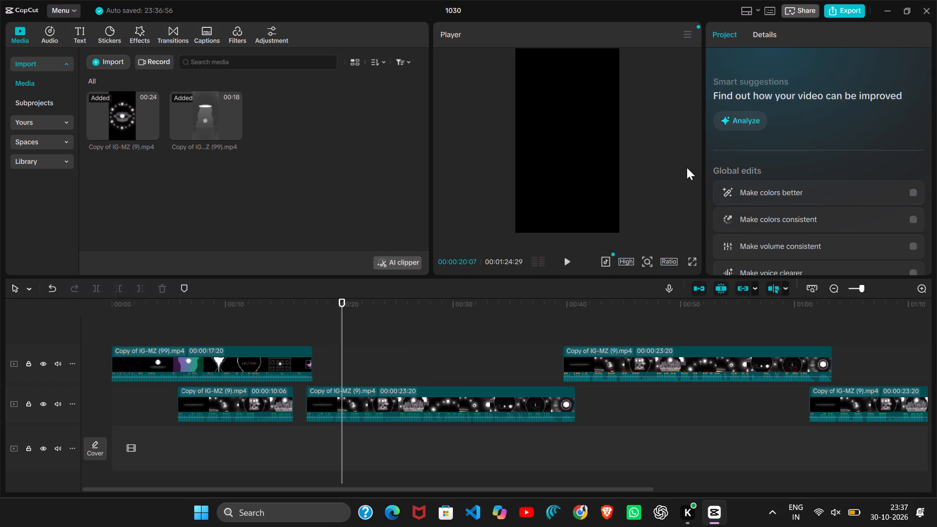
left_click(771, 37)
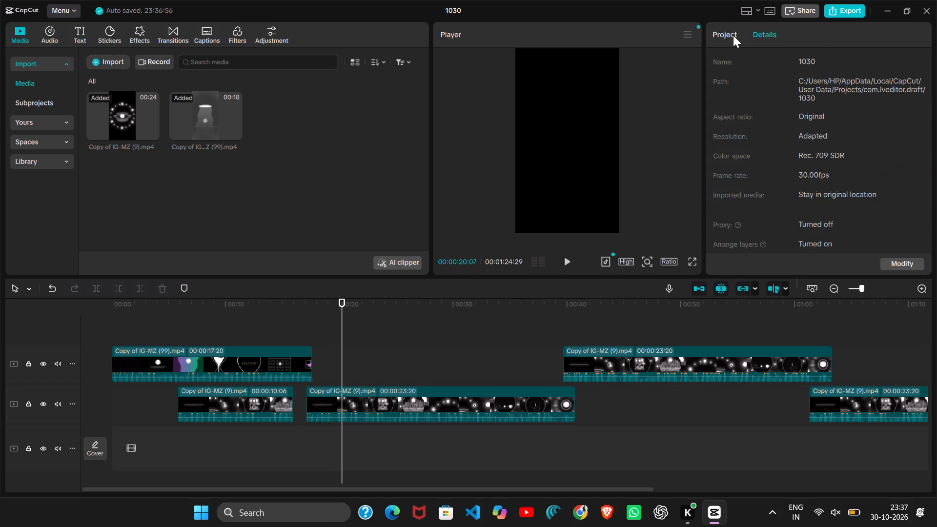
left_click(733, 35)
scroll(865, 240, "down", 3)
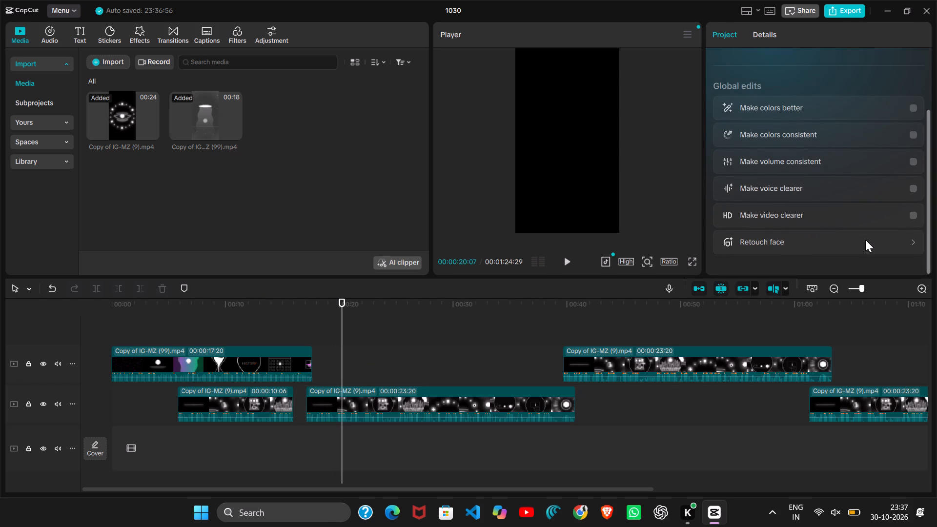
Play the timeline on from about 20 to about 32 seconds to examine the middle track's 23-second clip.
left_click(566, 260)
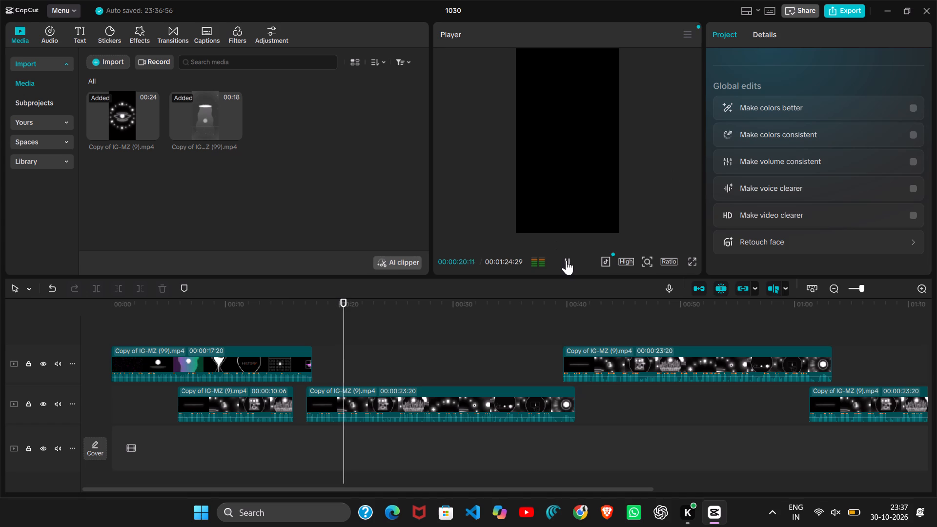
left_click(733, 36)
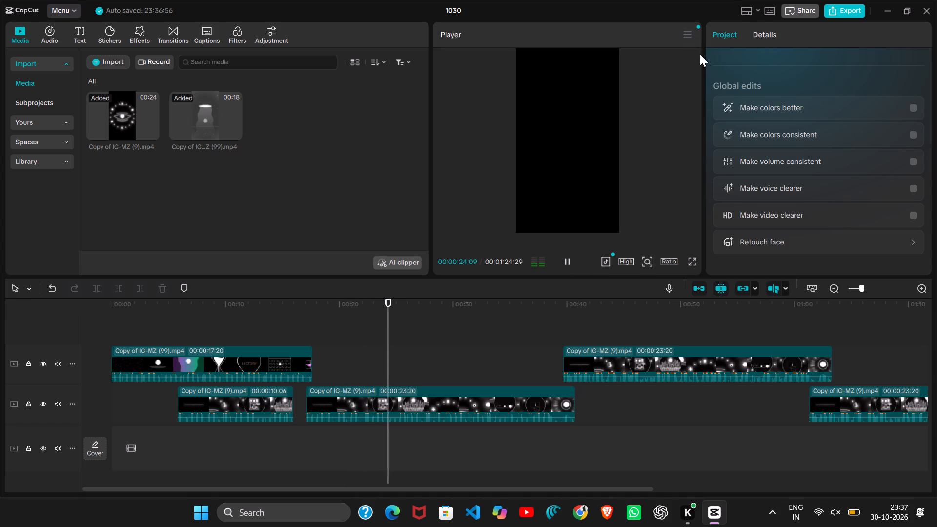
left_click(700, 54)
left_click(709, 13)
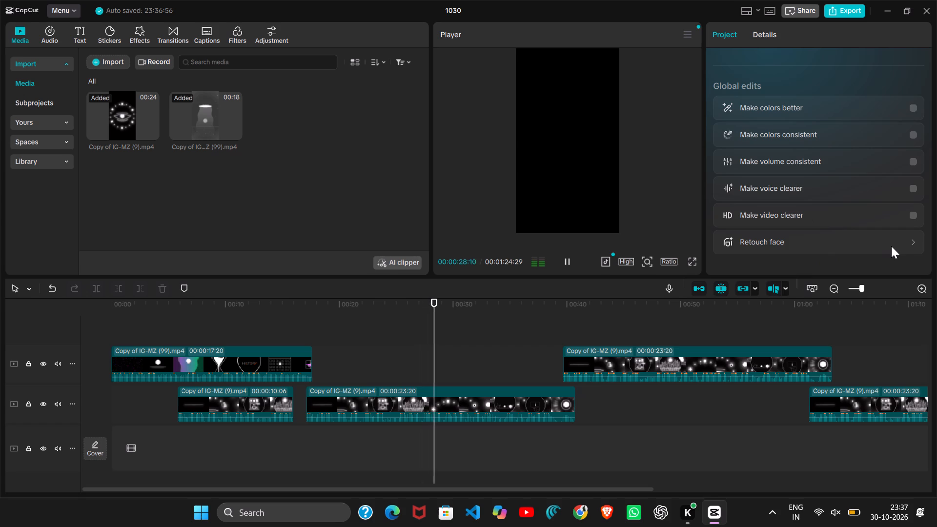
left_click(766, 32)
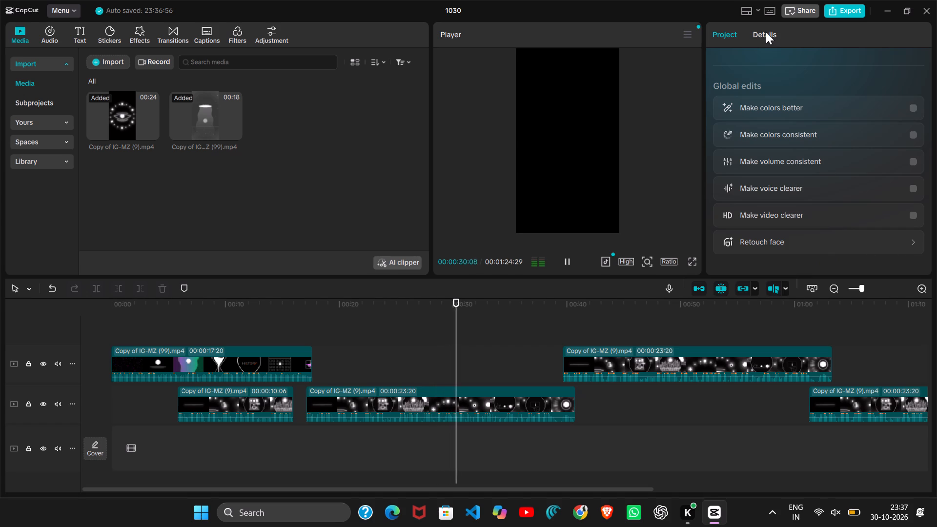
left_click(732, 33)
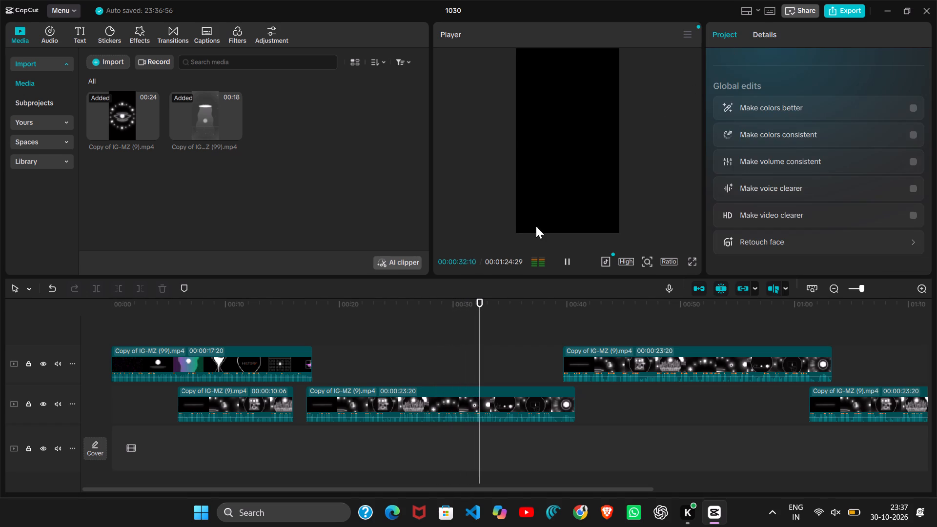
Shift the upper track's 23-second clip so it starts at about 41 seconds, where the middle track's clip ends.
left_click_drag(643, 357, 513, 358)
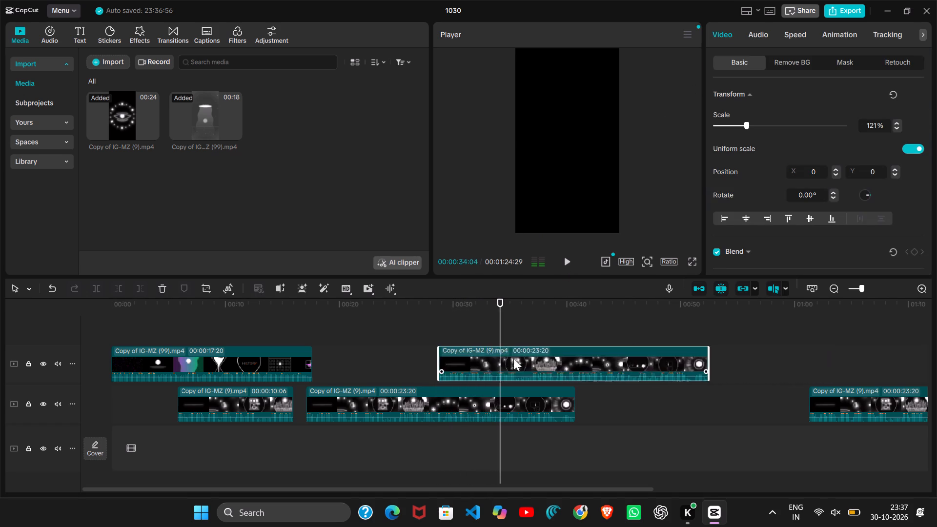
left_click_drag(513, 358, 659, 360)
Move the playhead back to about 14 seconds and play the timeline on to about 17 seconds.
left_click_drag(665, 382, 544, 396)
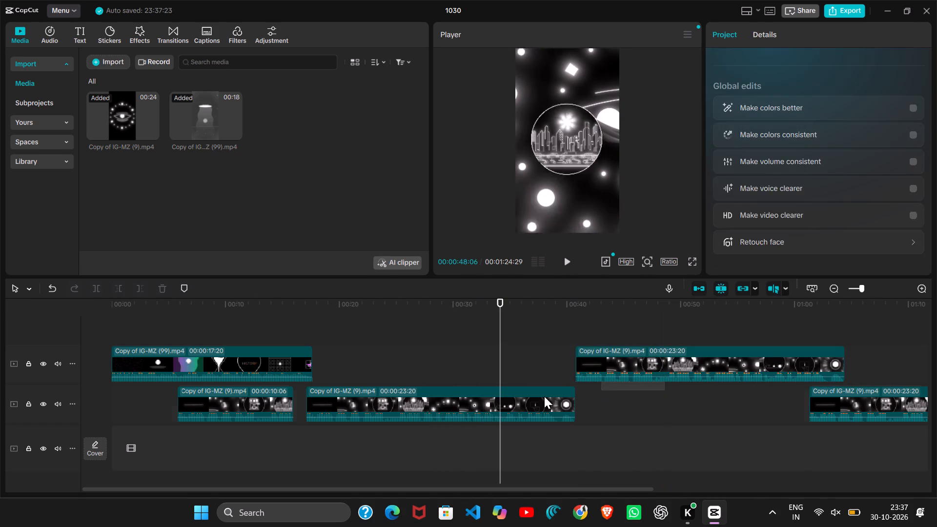
left_click_drag(544, 396, 676, 408)
left_click(676, 408)
left_click_drag(676, 408, 282, 449)
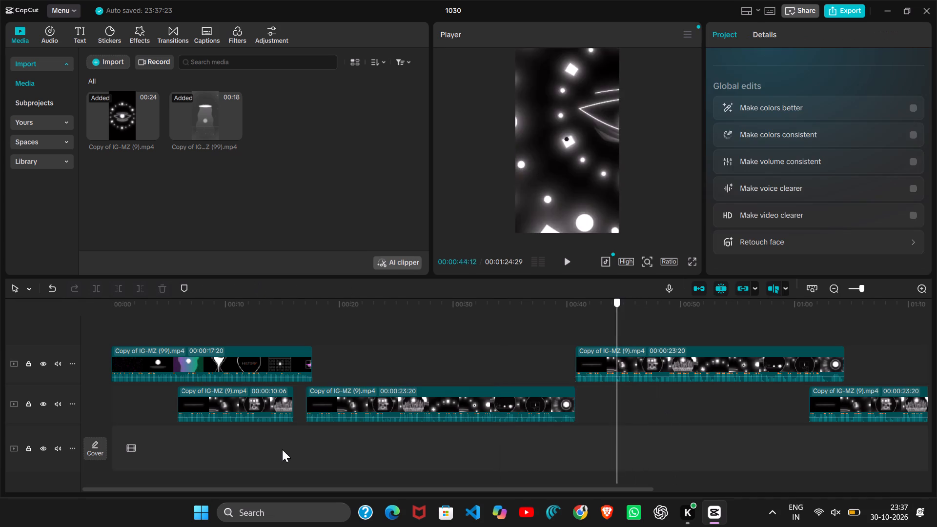
left_click_drag(282, 449, 276, 451)
left_click(565, 261)
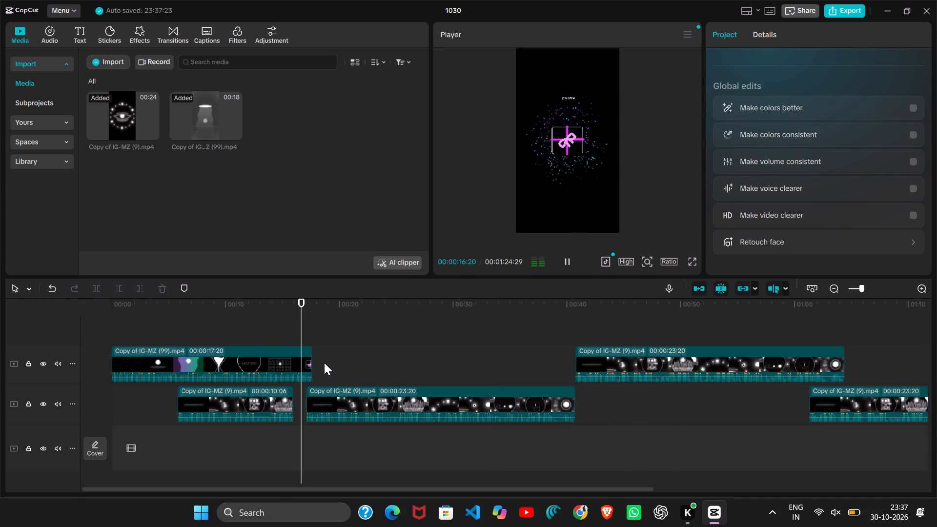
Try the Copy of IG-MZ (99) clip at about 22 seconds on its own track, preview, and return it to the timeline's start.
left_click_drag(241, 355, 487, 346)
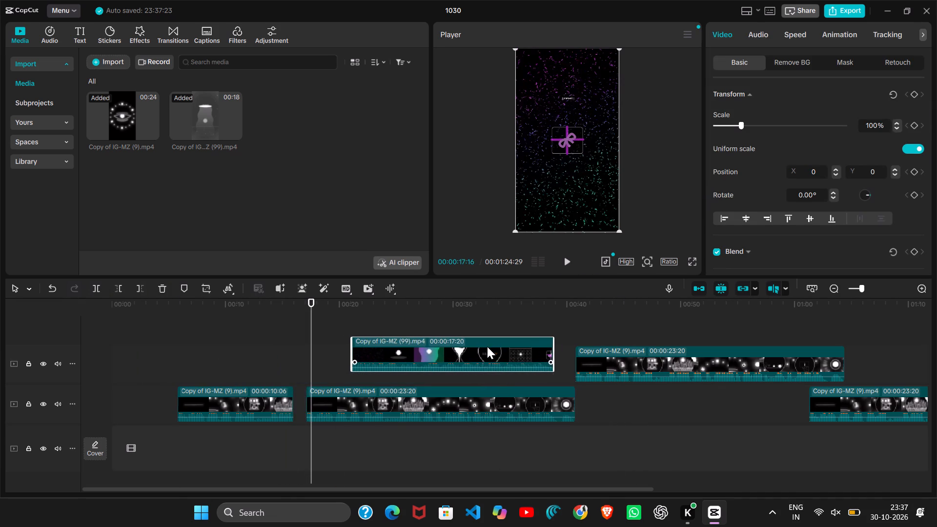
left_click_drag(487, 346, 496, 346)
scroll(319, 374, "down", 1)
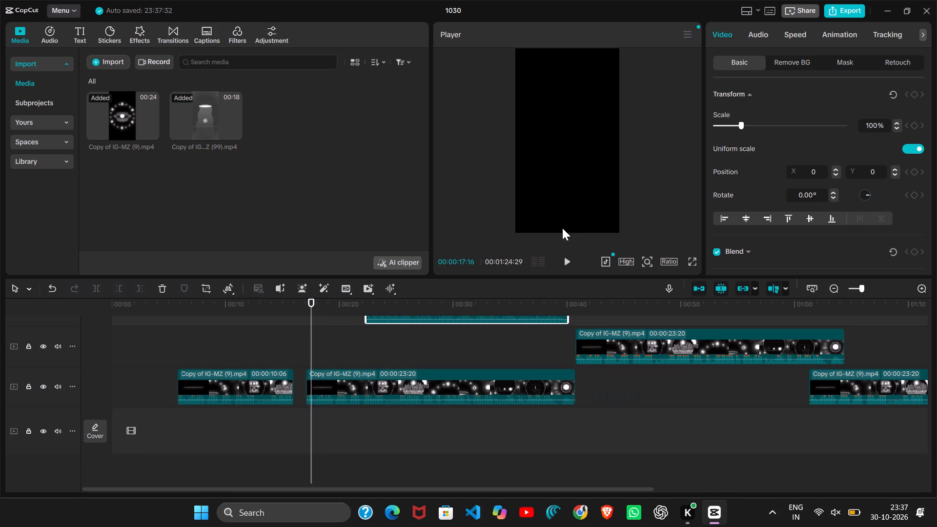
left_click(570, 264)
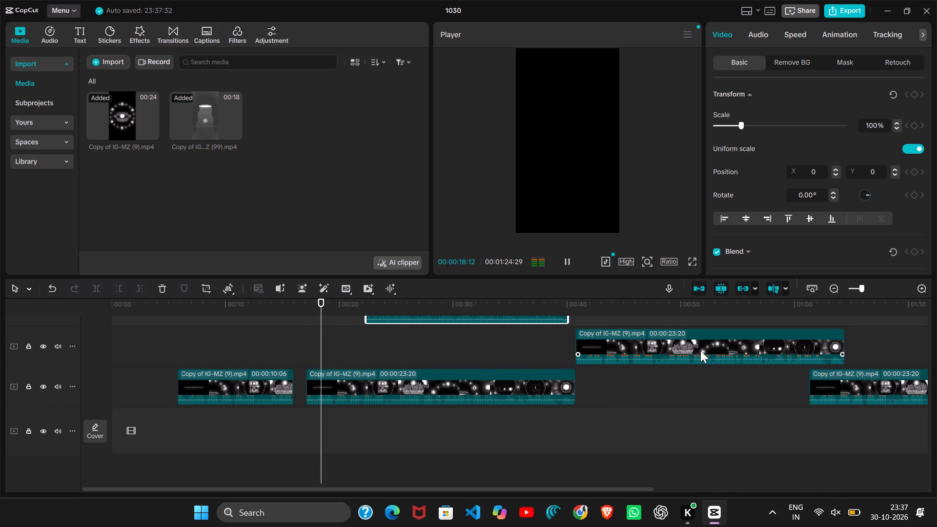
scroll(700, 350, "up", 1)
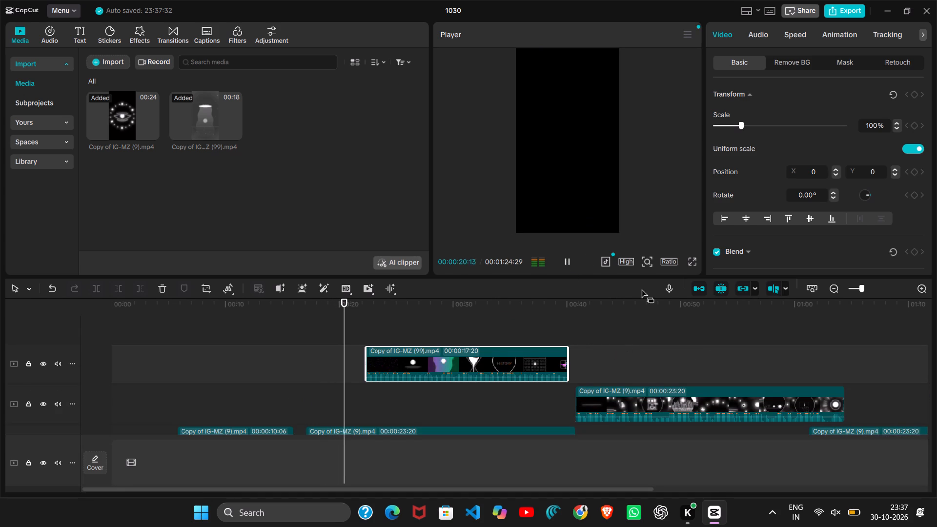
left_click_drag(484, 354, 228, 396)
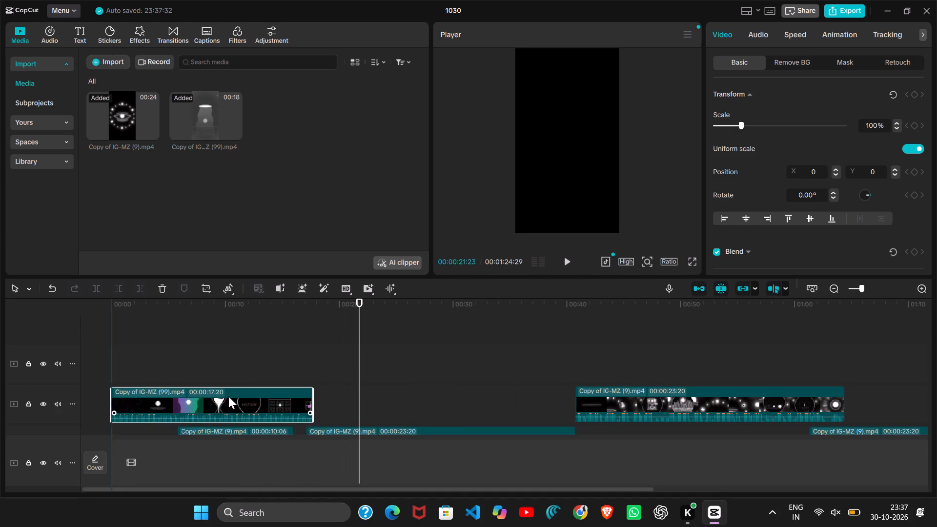
Return the playhead to the start and play to about 25 seconds while looking through the favorite media and music libraries.
left_click_drag(409, 370, 618, 383)
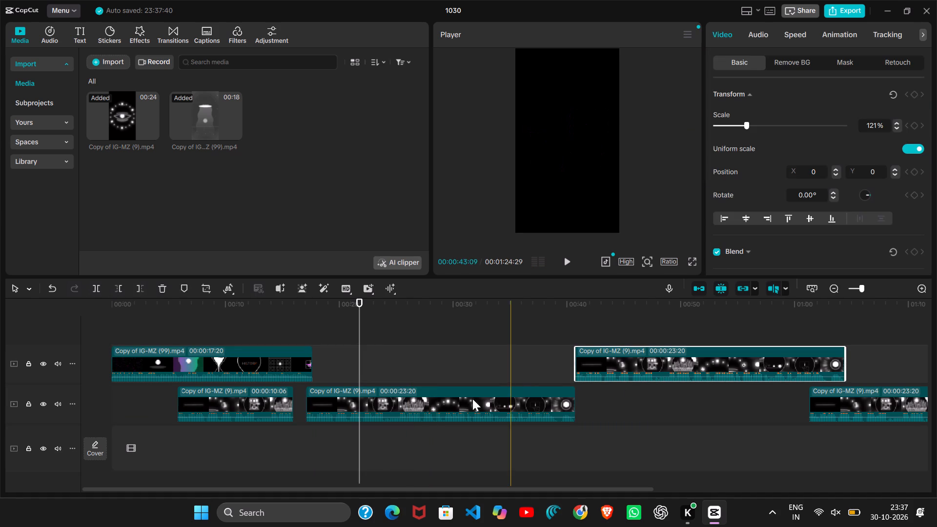
left_click_drag(235, 424, 161, 414)
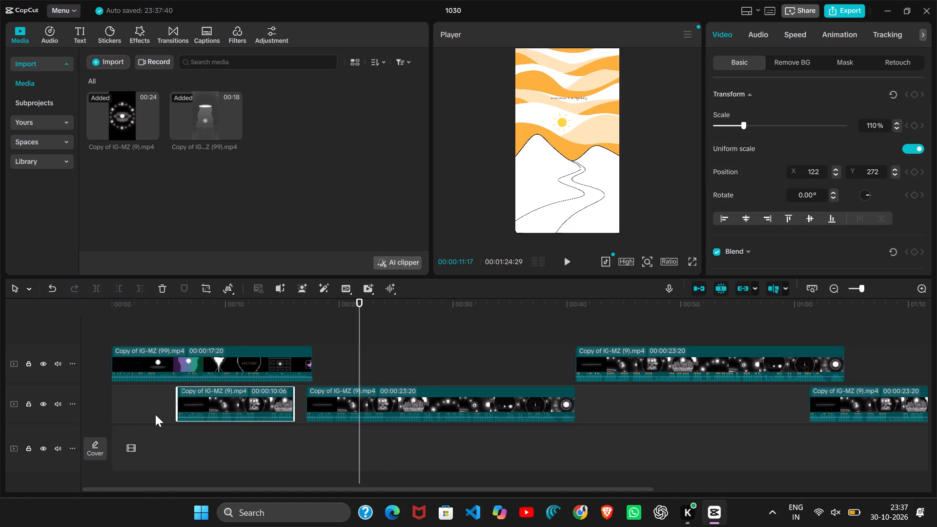
left_click_drag(137, 409, 177, 408)
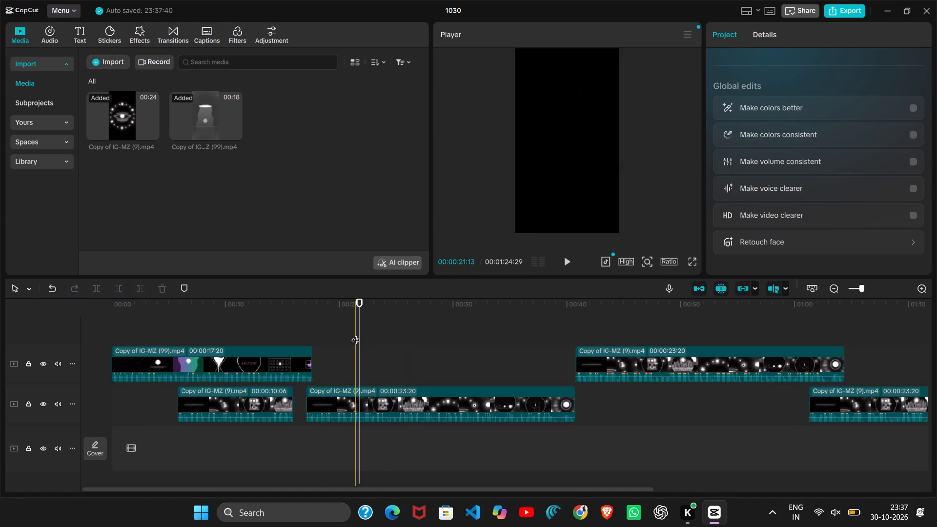
left_click_drag(356, 334, 51, 324)
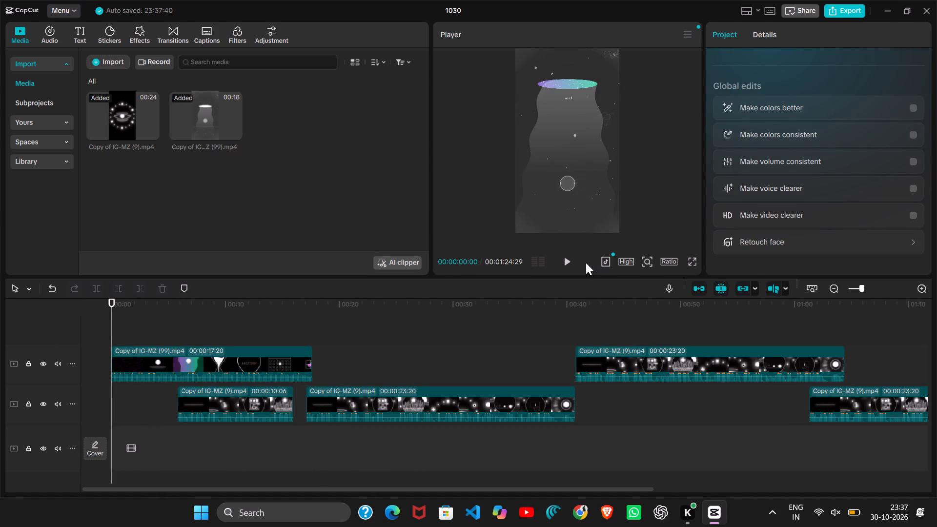
left_click(568, 259)
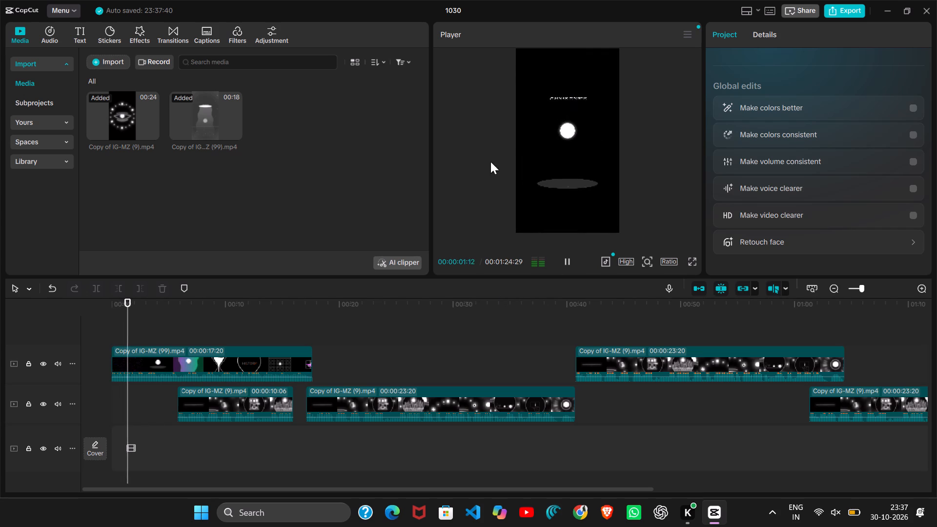
left_click(59, 121)
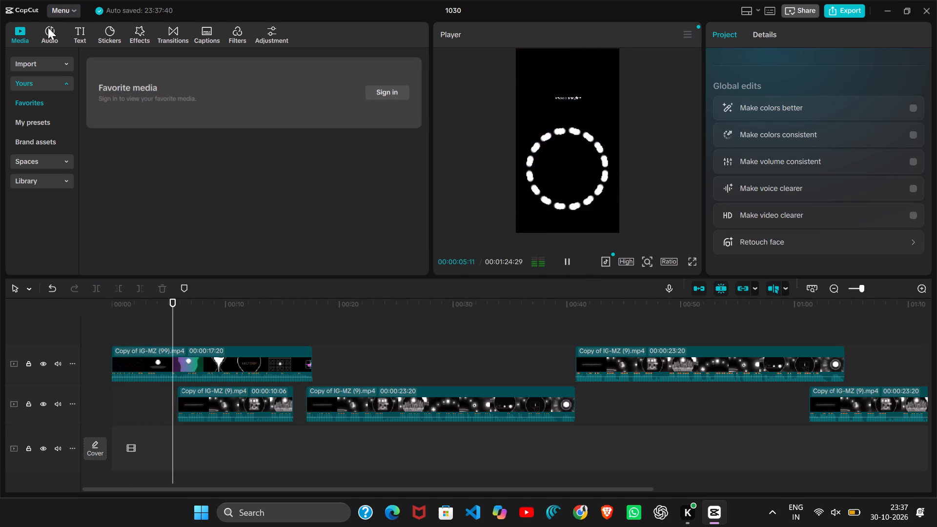
left_click(48, 27)
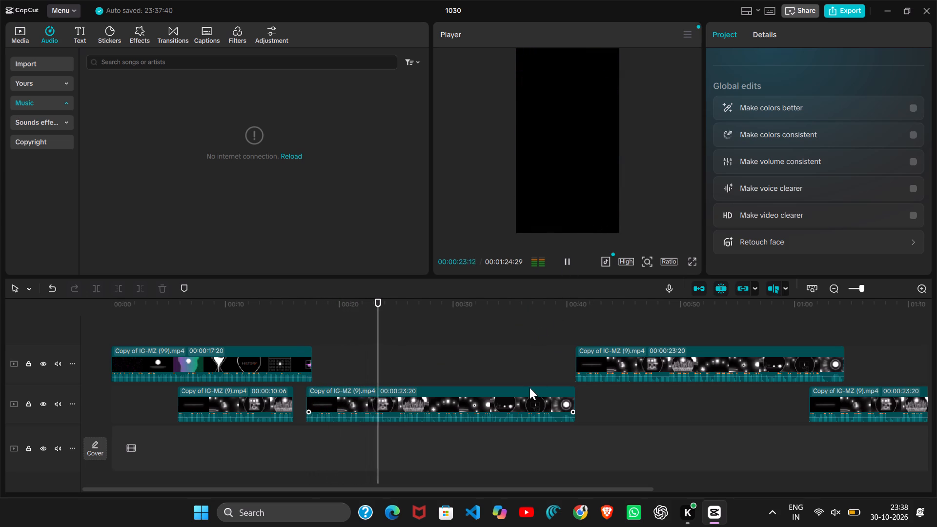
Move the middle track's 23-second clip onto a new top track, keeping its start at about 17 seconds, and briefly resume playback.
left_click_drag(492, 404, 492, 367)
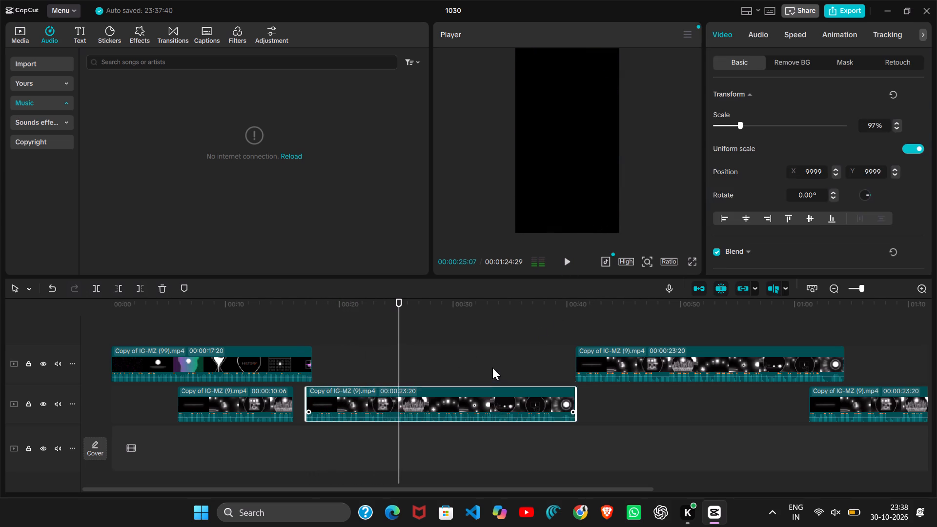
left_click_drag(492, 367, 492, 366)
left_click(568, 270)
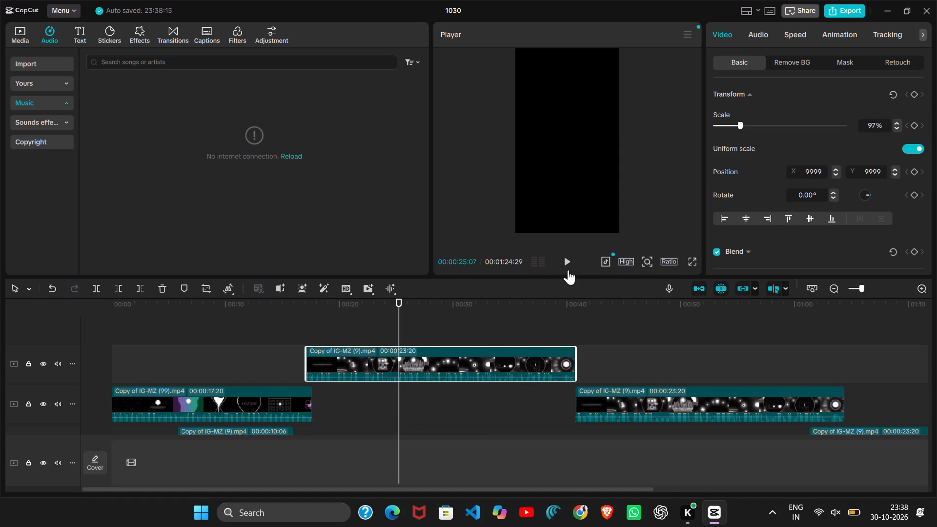
Move the 23-second clip scaled to 121% onto a new top track, starting at about 26 seconds.
left_click_drag(665, 395, 619, 352)
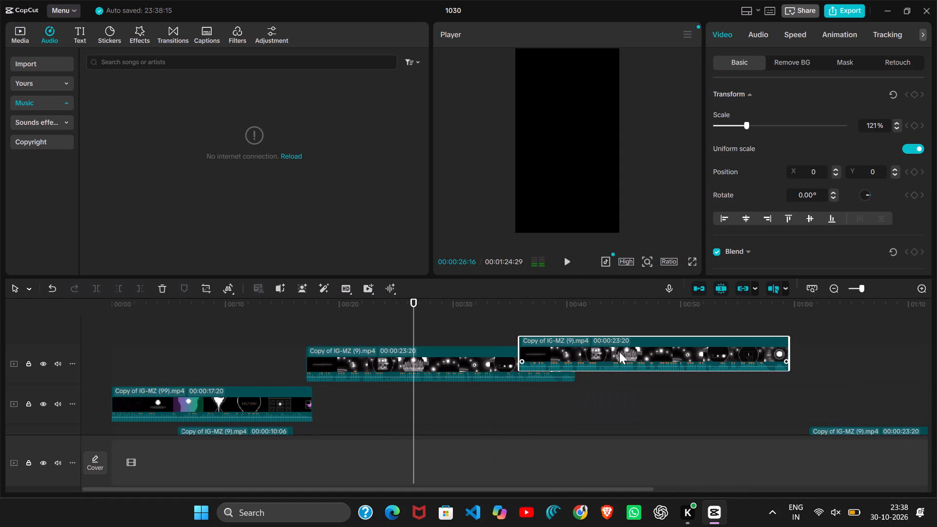
left_click_drag(619, 352, 647, 352)
left_click_drag(612, 361, 465, 371)
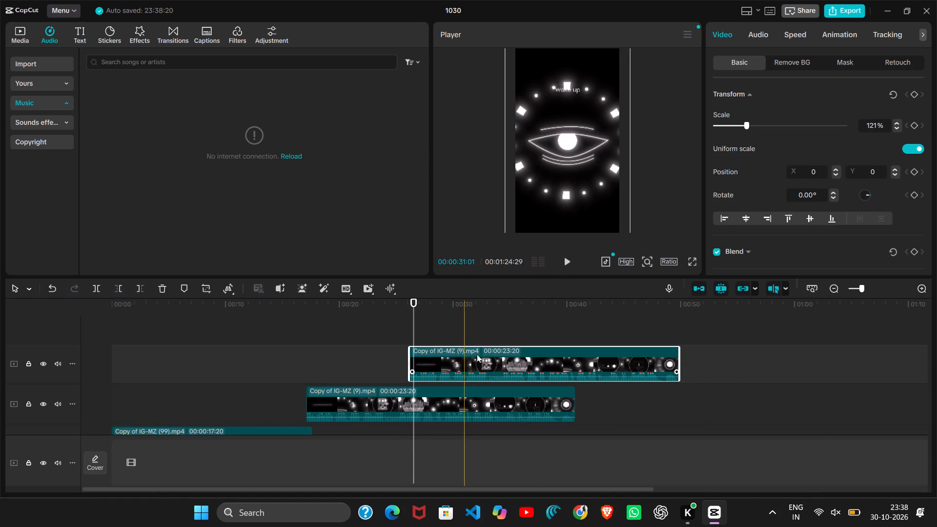
Set the top track clip's scale to 98% at about 28 seconds and play on to about 39 seconds.
left_click(569, 266)
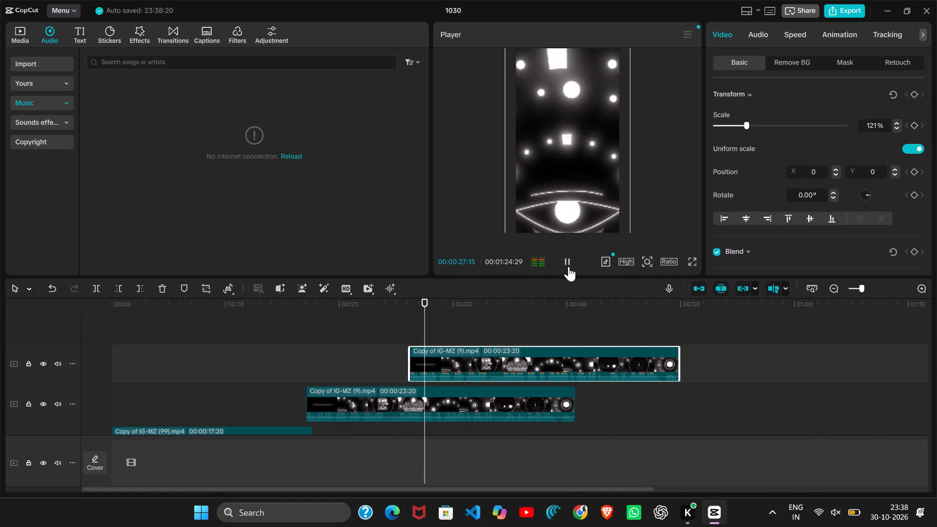
left_click(569, 135)
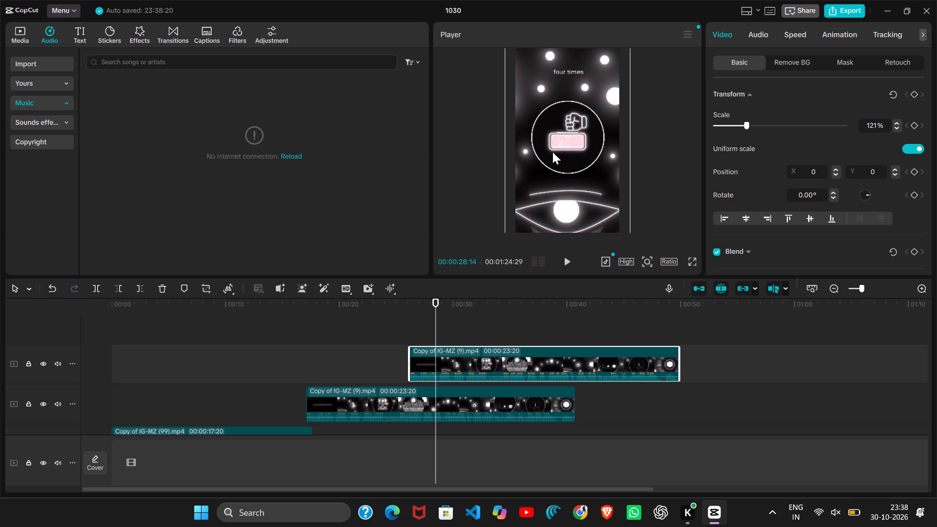
left_click(743, 122)
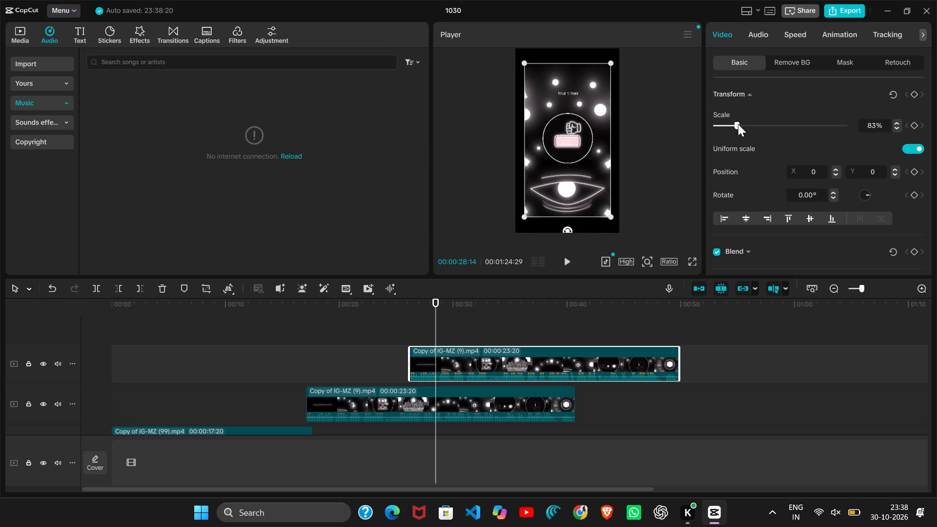
left_click(561, 261)
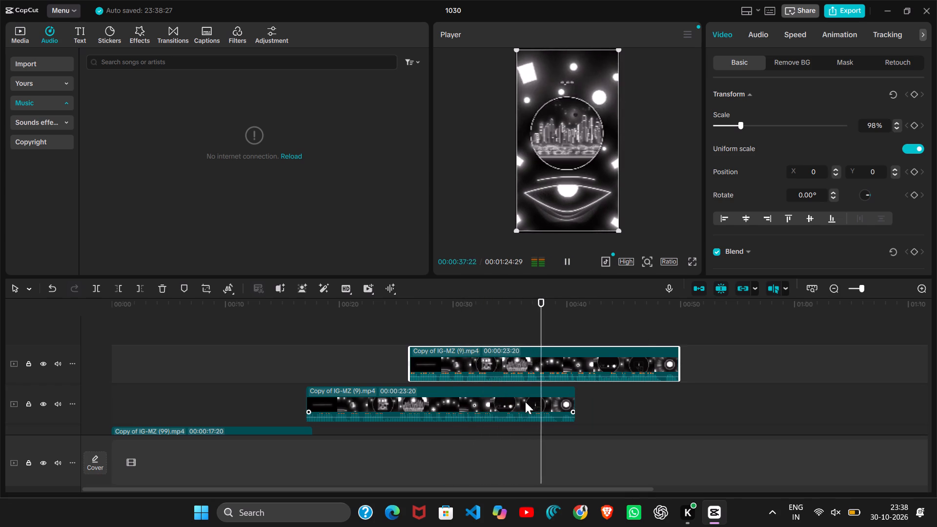
Move the 23-second clip scaled to 97% onto a new top track, starting at about 47 seconds.
left_click_drag(518, 403, 843, 366)
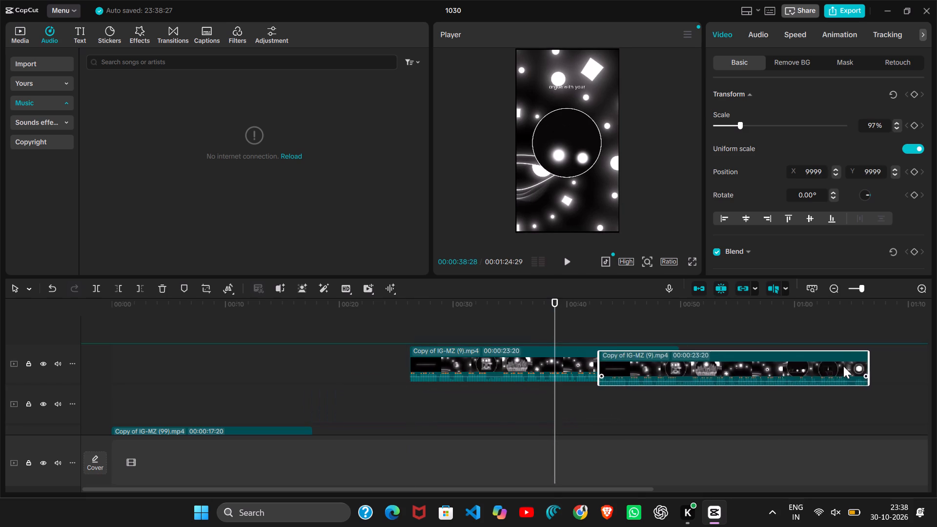
left_click_drag(843, 366, 574, 379)
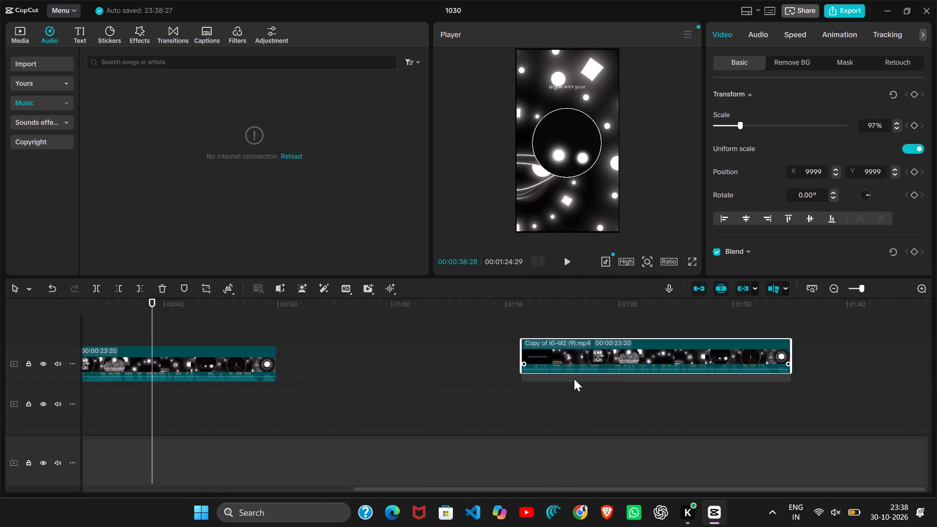
left_click_drag(574, 379, 461, 367)
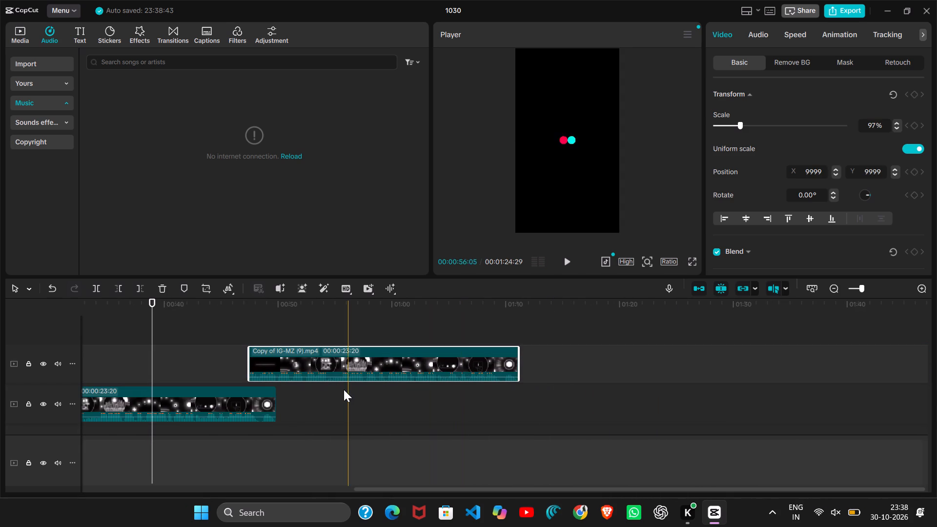
Play the timeline from about 39 to about 59 seconds to review the transition between the two overlapping clips.
left_click_drag(177, 354, 330, 353)
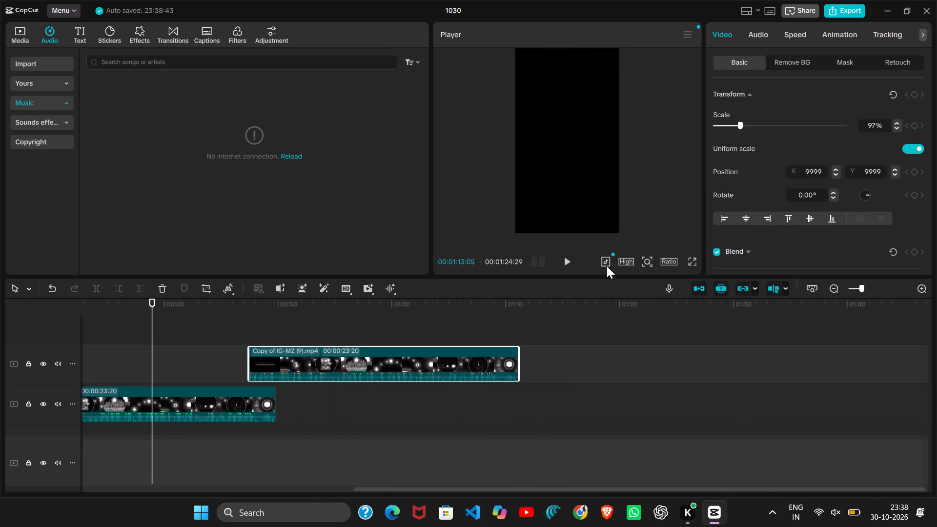
left_click(559, 263)
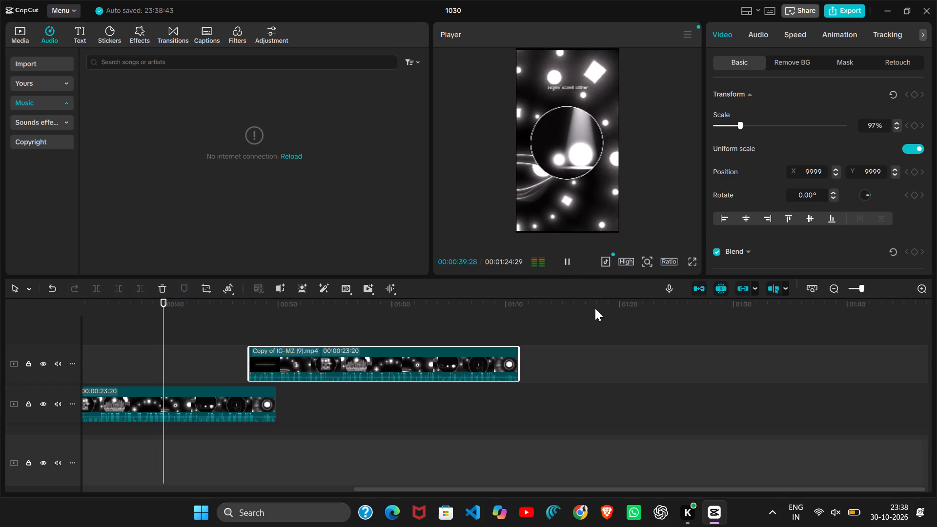
left_click(584, 165)
left_click(584, 165)
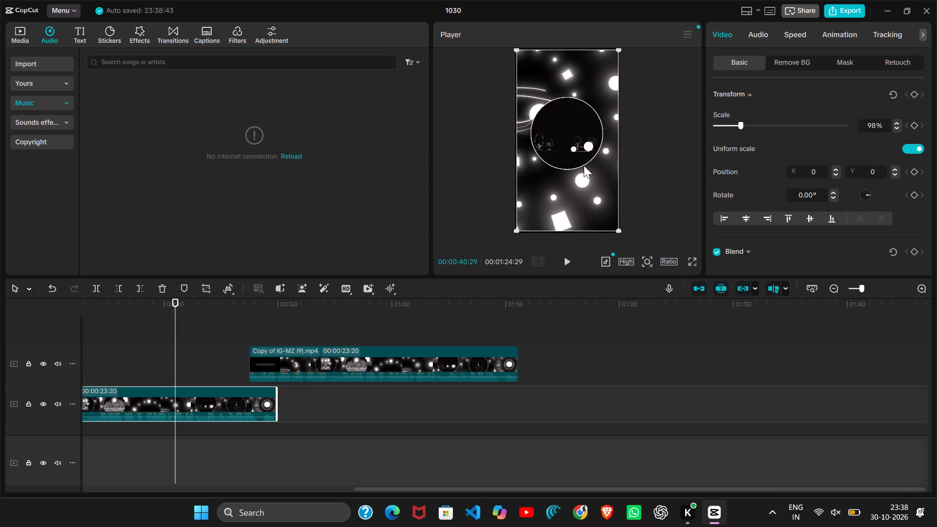
left_click(560, 260)
left_click(468, 215)
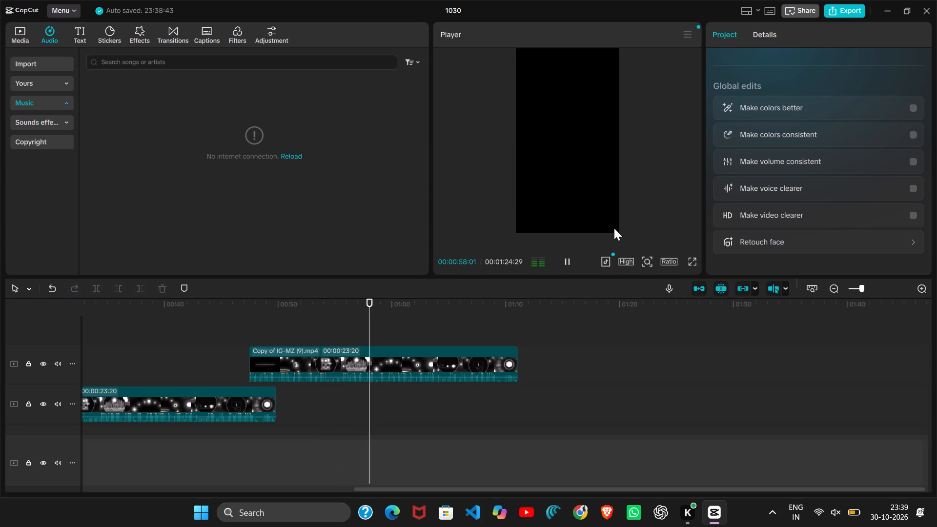
Shift the top track's clip so it starts at about 49 seconds, near the end of the clip below it.
left_click_drag(433, 356, 456, 397)
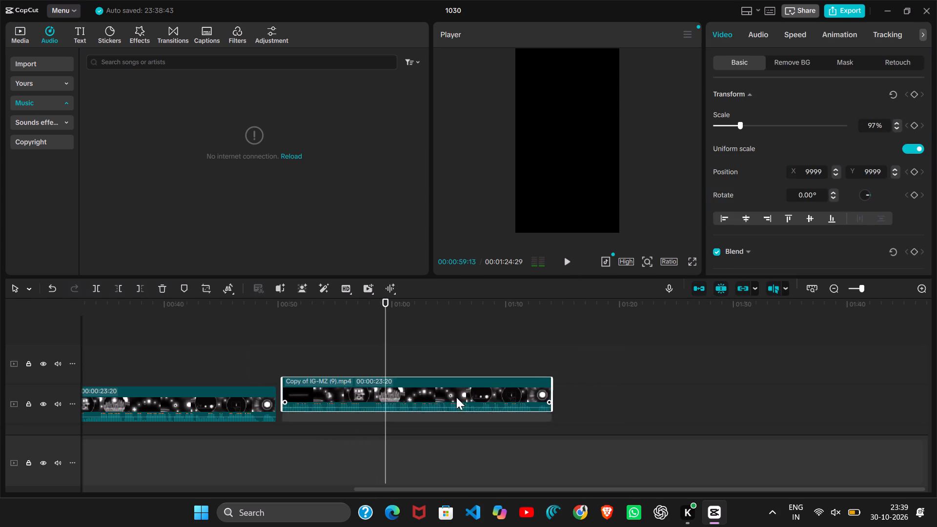
left_click_drag(456, 397, 454, 399)
Place the 23-second clip scaled to 97% on the top track, starting at about 49 seconds.
left_click_drag(220, 352, 342, 365)
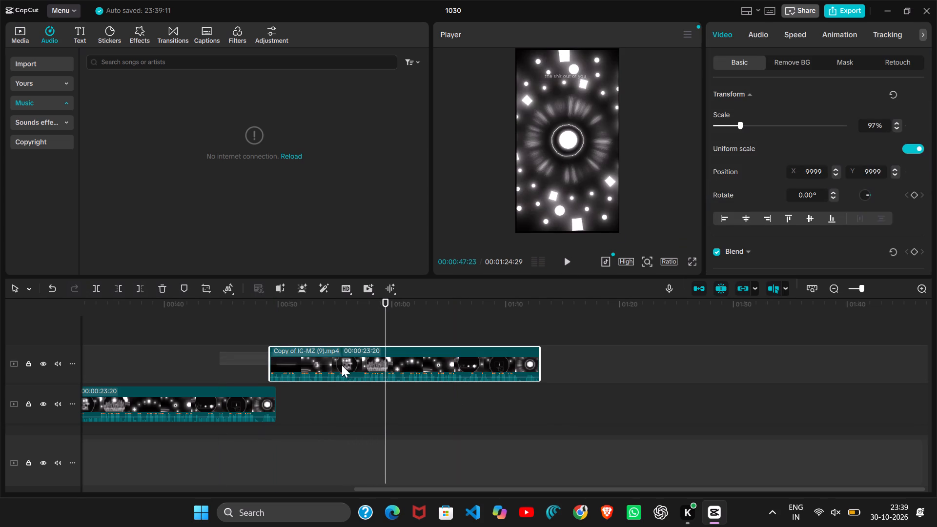
Return to the start of the timeline and play the sequence from there.
left_click_drag(342, 365, 383, 332)
left_click(383, 332)
left_click_drag(383, 332, 64, 329)
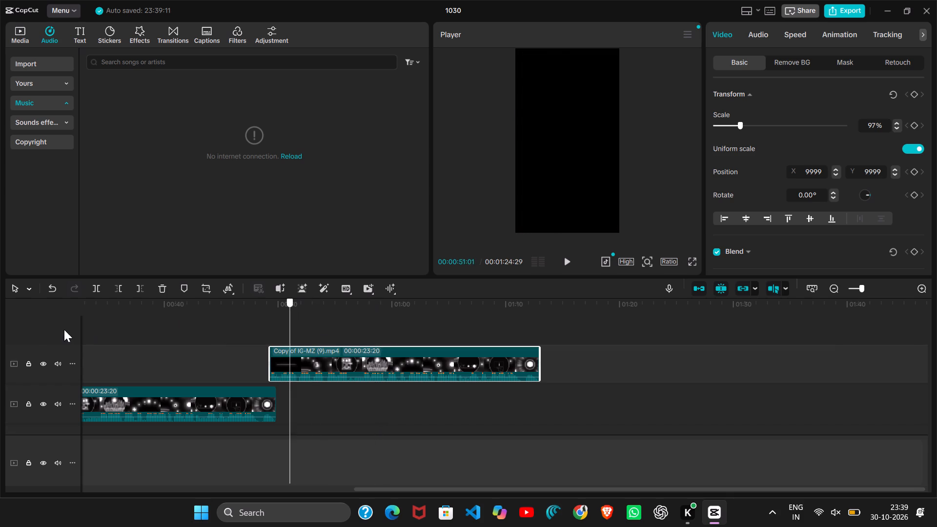
left_click_drag(64, 329, 86, 346)
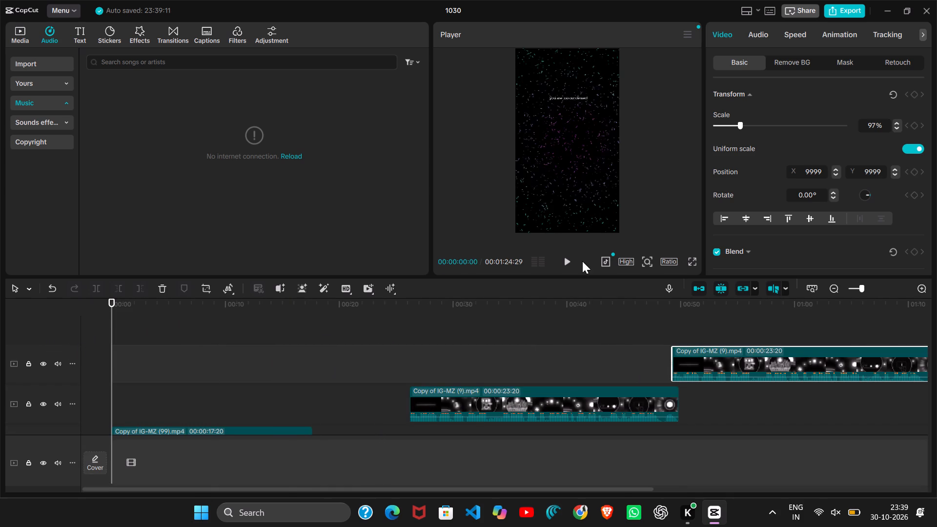
left_click(569, 261)
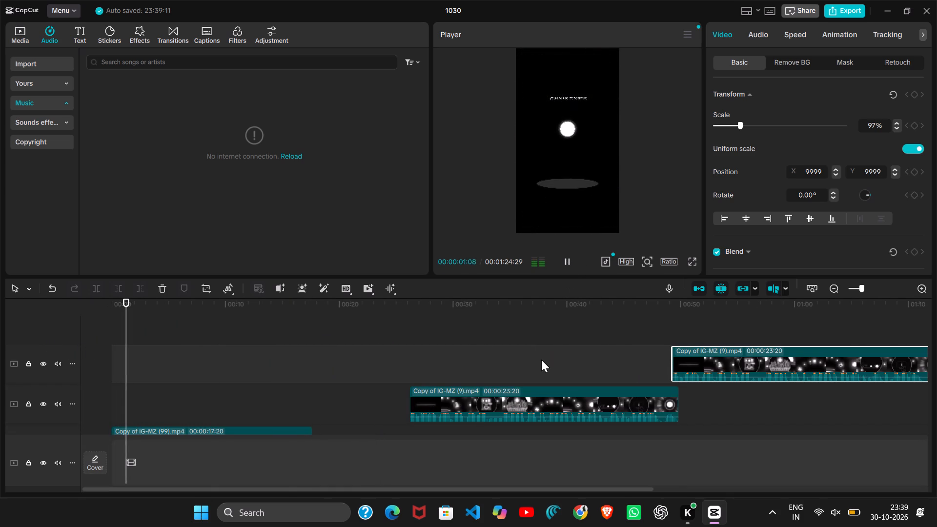
Shift the two 23-second clips on the upper tracks earlier, so they start at about 18 and 40 seconds.
left_click_drag(486, 397, 391, 396)
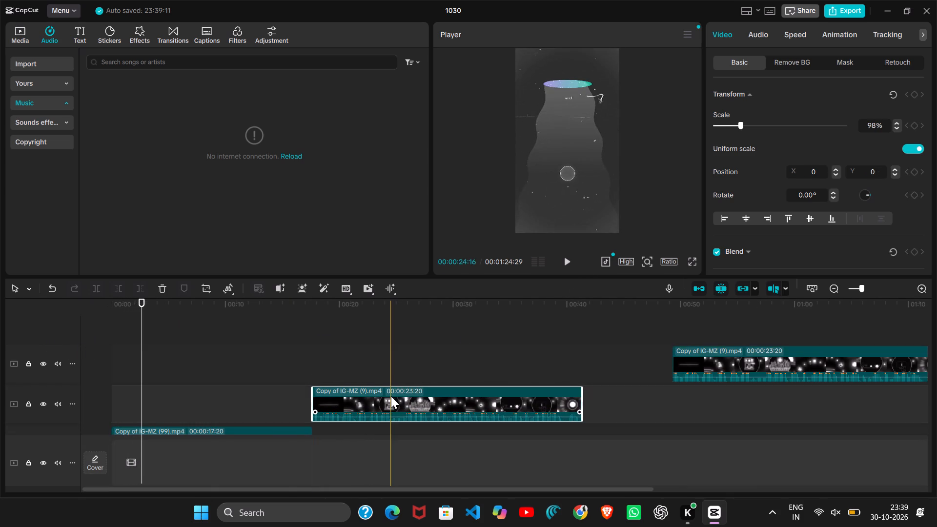
left_click_drag(762, 354, 661, 360)
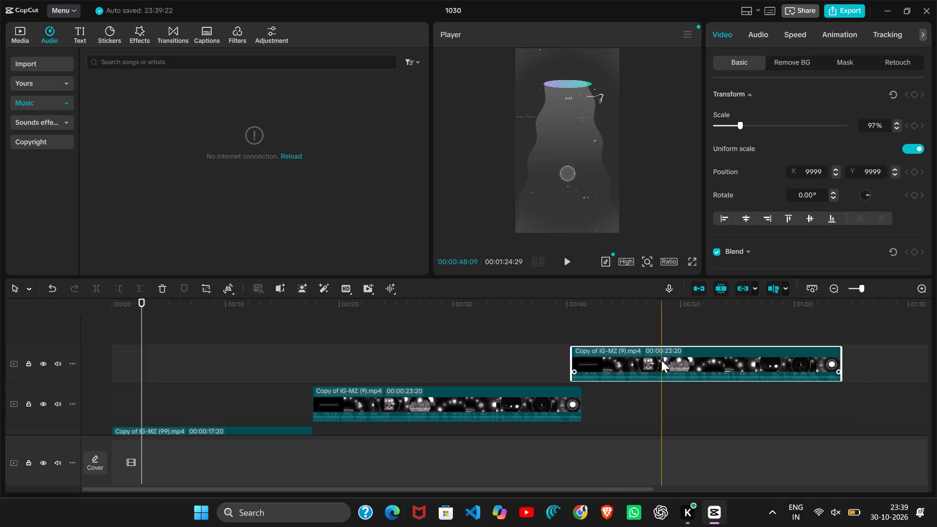
Play the timeline from about 3 to about 30 seconds to review the tightened sequence.
left_click(570, 263)
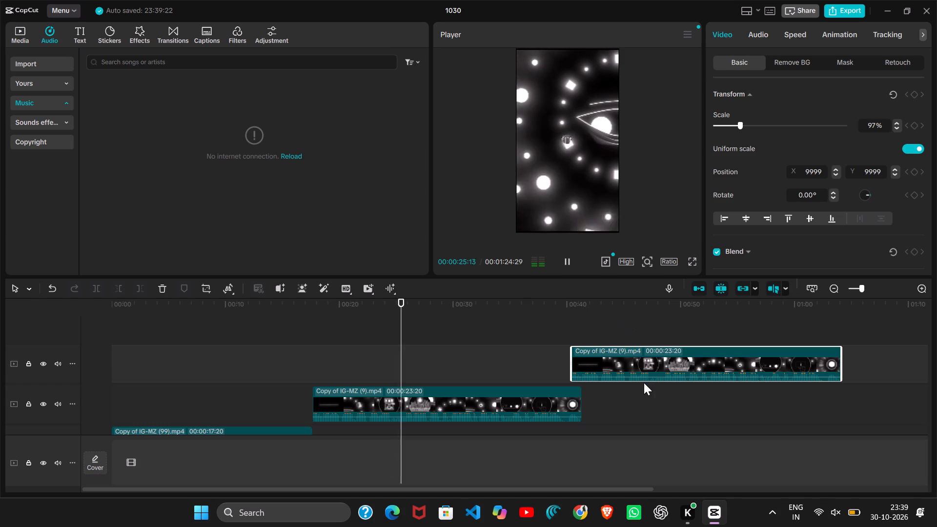
Move the 23-second clip from about 61 seconds to the track directly below the top clip, starting at about 40 seconds.
scroll(624, 394, "down", 1)
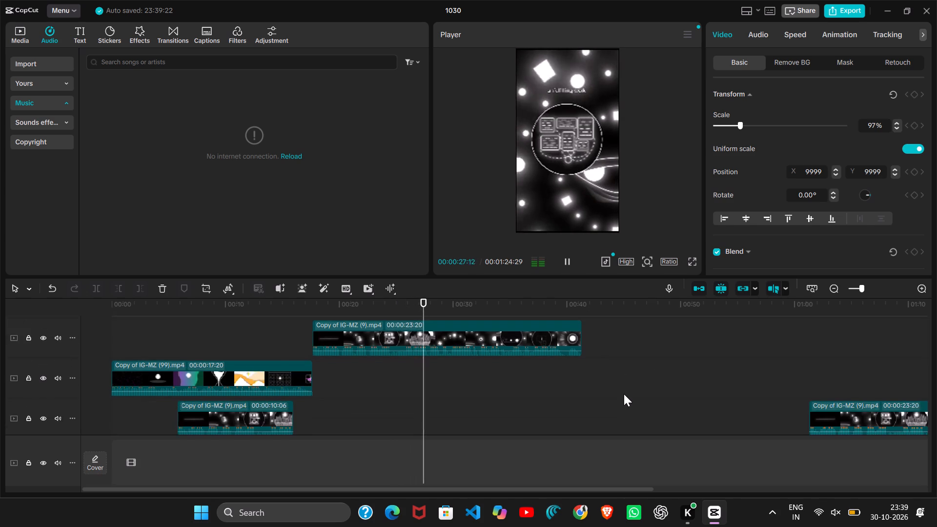
scroll(827, 373, "down", 1)
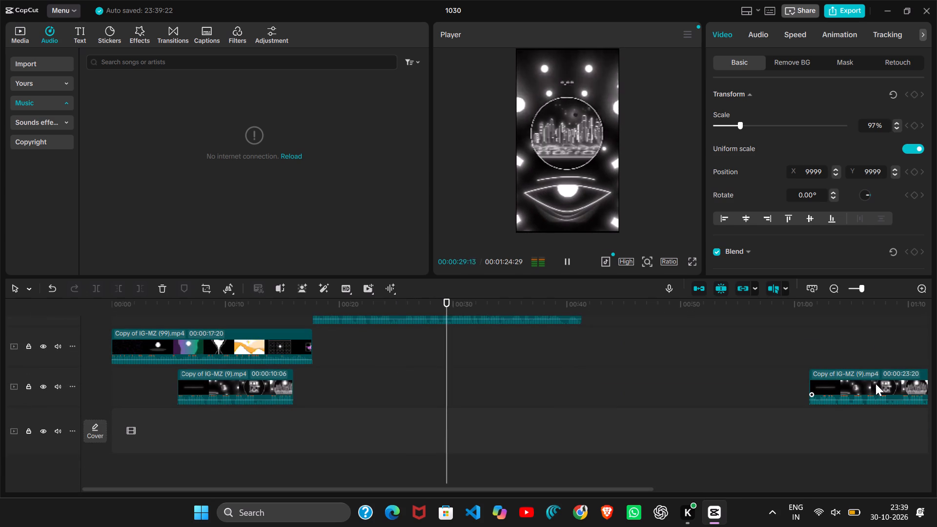
left_click_drag(875, 384, 699, 331)
scroll(699, 331, "up", 1)
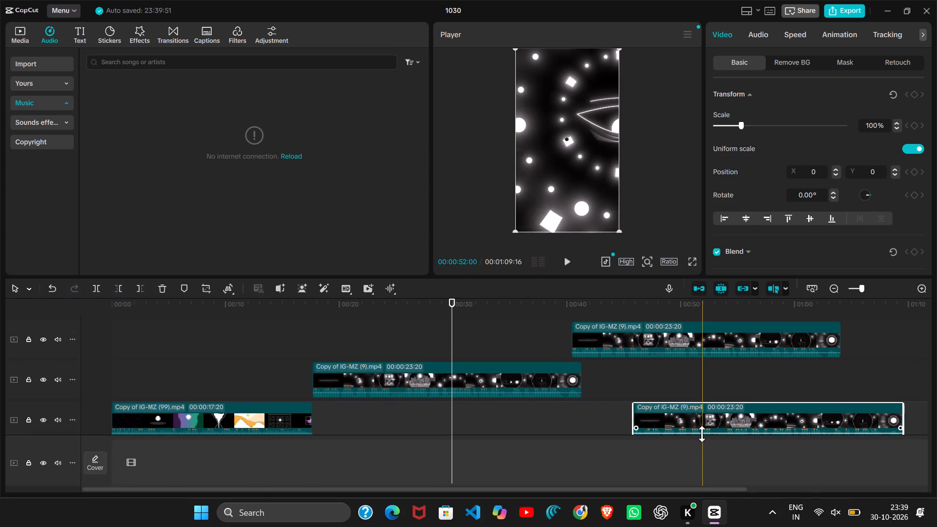
left_click_drag(697, 434, 632, 392)
left_click_drag(693, 404, 660, 376)
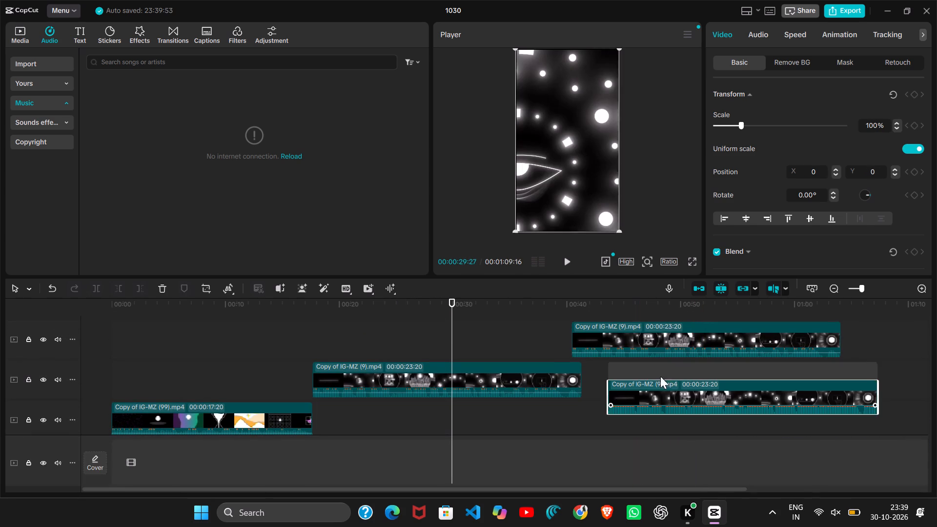
left_click_drag(660, 376, 631, 368)
Play the timeline from about 30 to about 36 seconds to review the sequence.
left_click(562, 259)
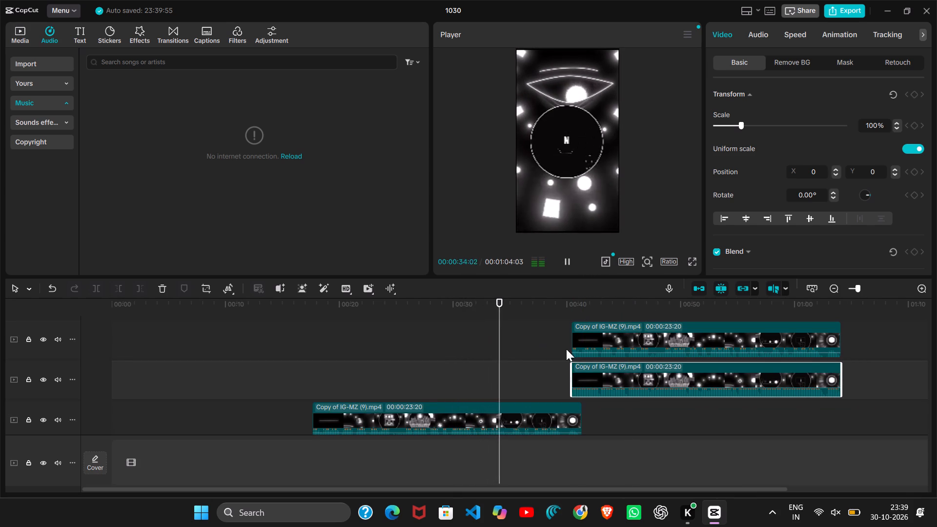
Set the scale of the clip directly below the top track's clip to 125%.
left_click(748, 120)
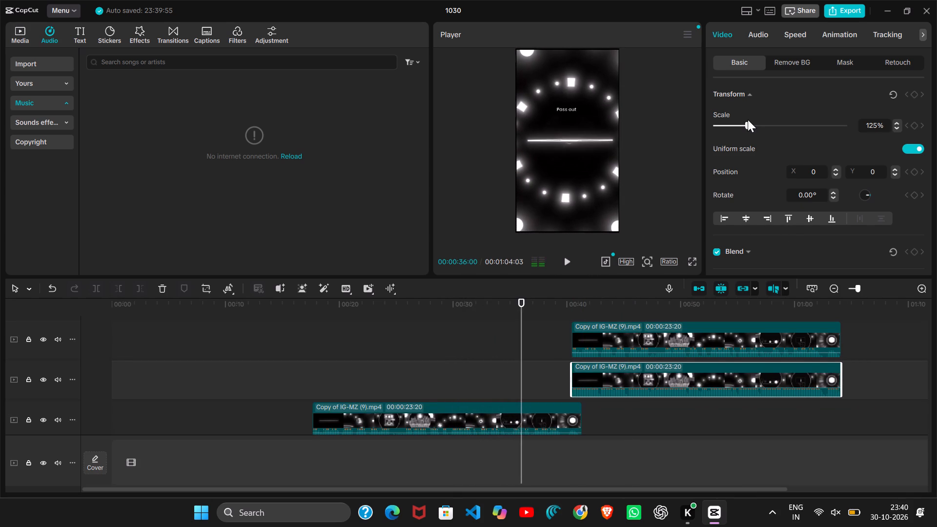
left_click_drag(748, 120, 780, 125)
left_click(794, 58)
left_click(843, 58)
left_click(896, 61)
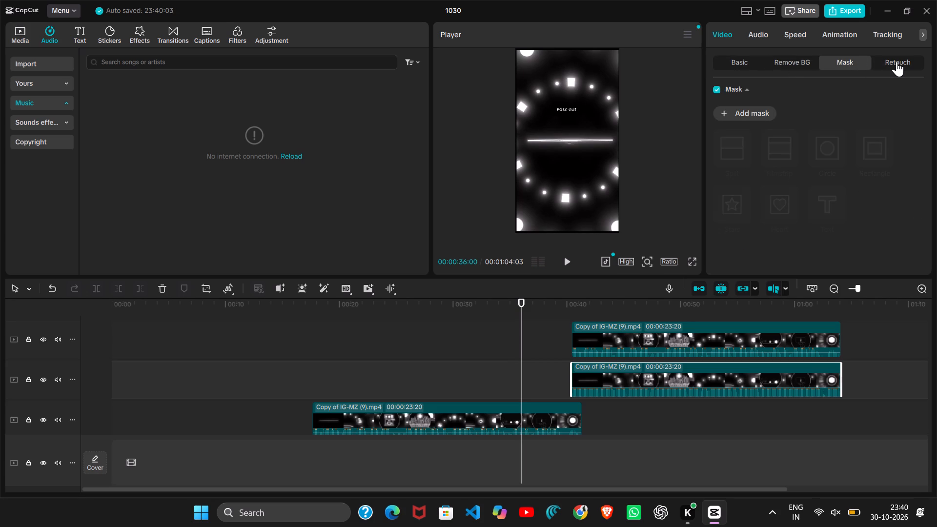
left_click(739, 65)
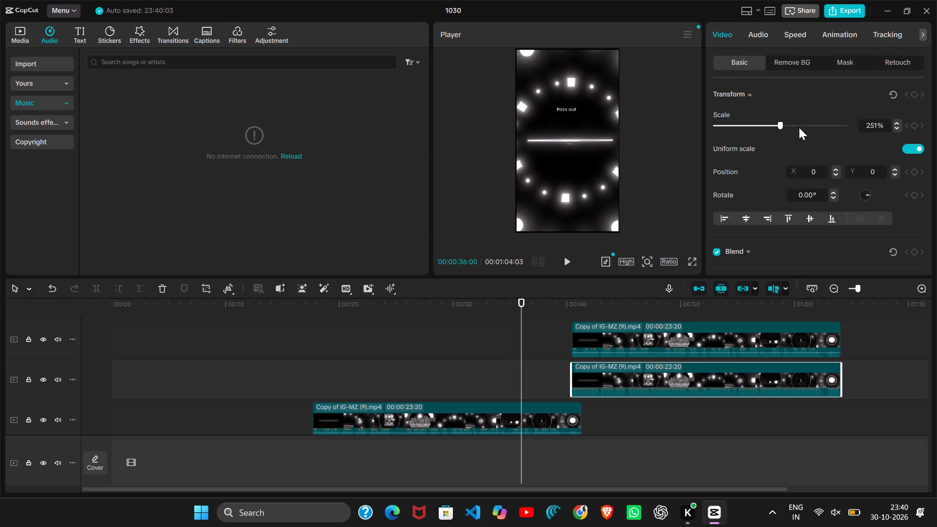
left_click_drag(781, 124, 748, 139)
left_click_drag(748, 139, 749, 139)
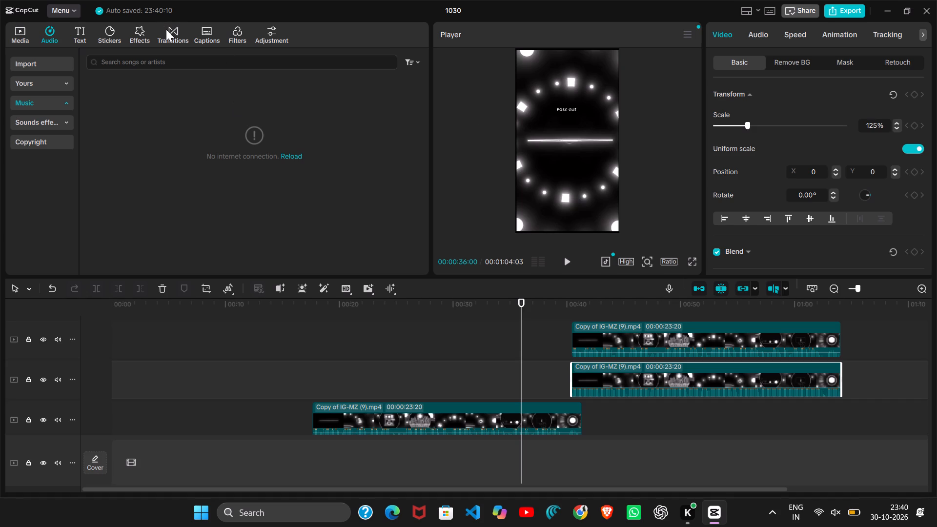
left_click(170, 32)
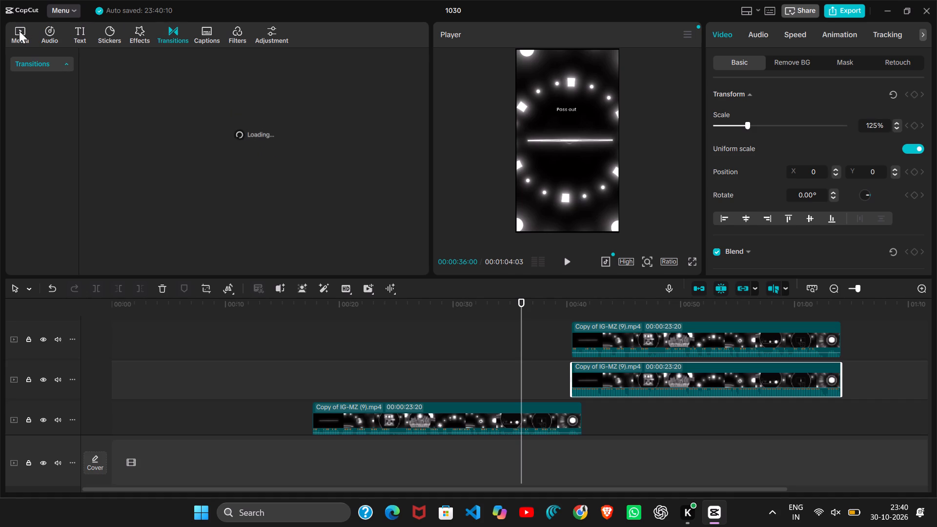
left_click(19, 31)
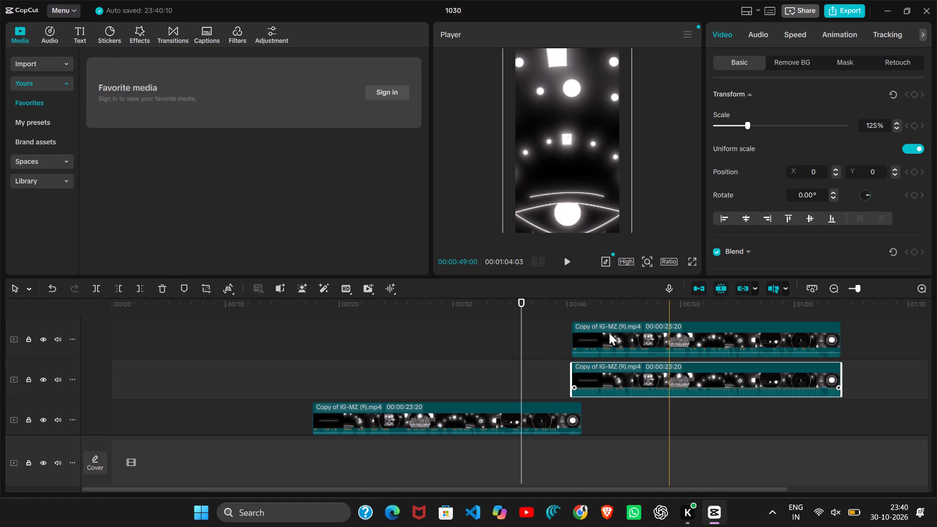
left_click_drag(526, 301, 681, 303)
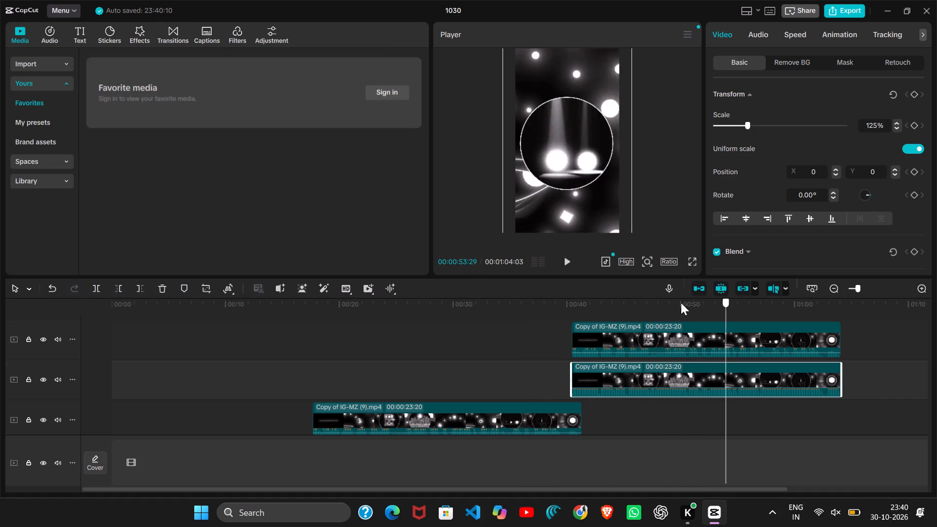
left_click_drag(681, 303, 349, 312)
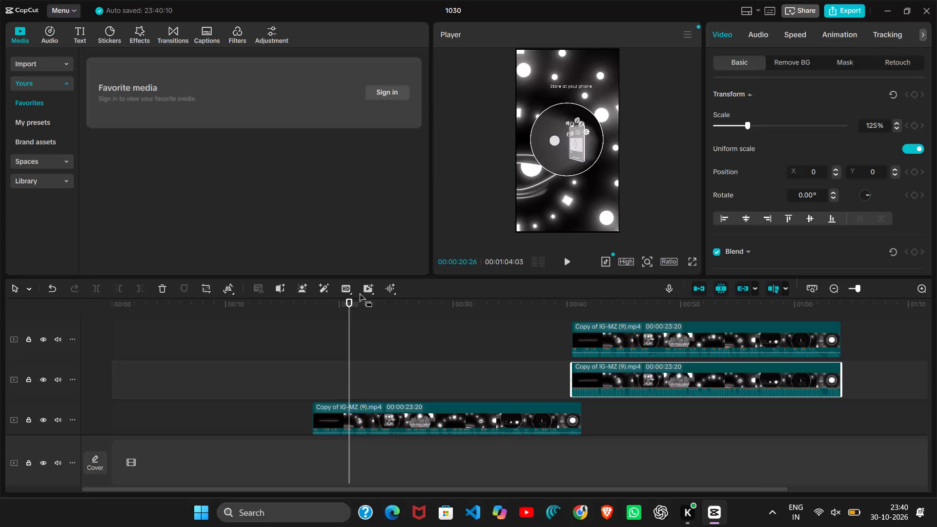
Apply voice enhancement and noise reduction to the clip scaled to 125%, and deselect it.
left_click(386, 287)
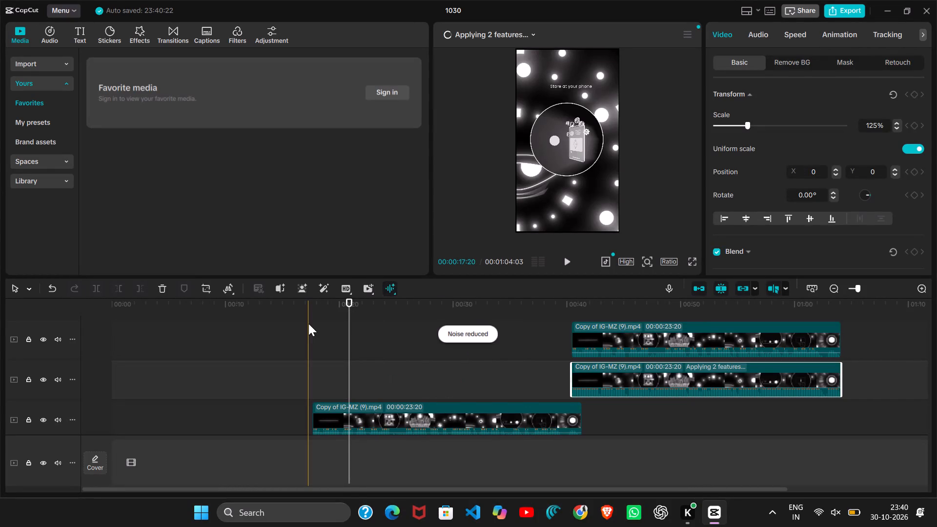
left_click(308, 324)
Play and scrub the timeline between about 35 and 60 seconds to review the stacked clips.
left_click_drag(308, 324, 508, 287)
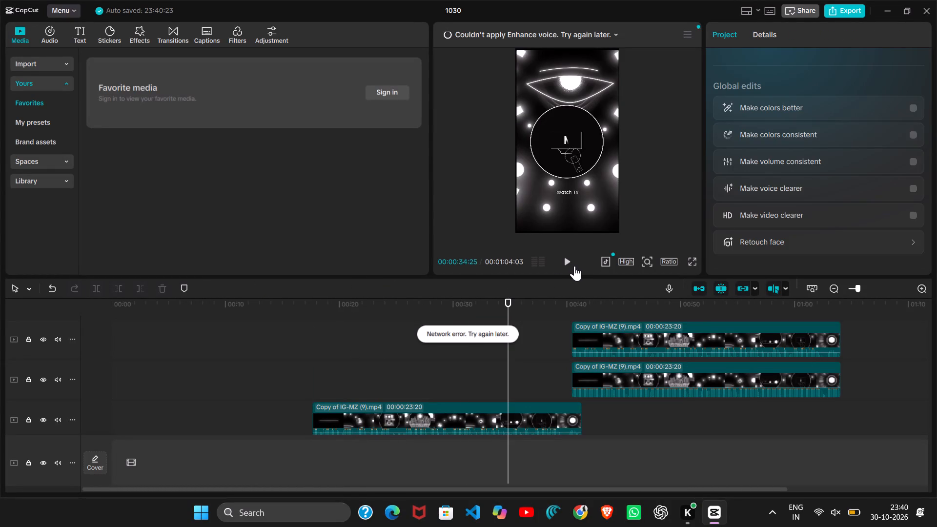
left_click(572, 265)
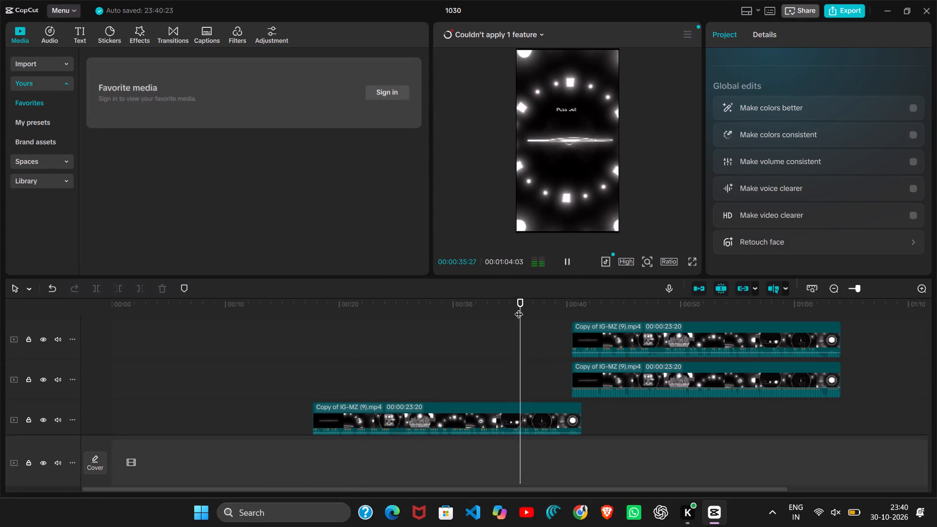
left_click_drag(519, 308, 763, 289)
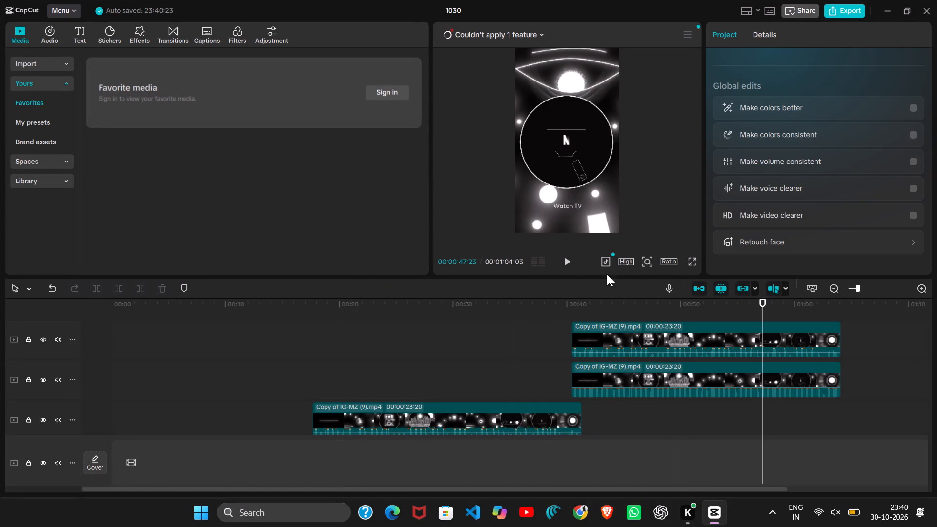
left_click(574, 265)
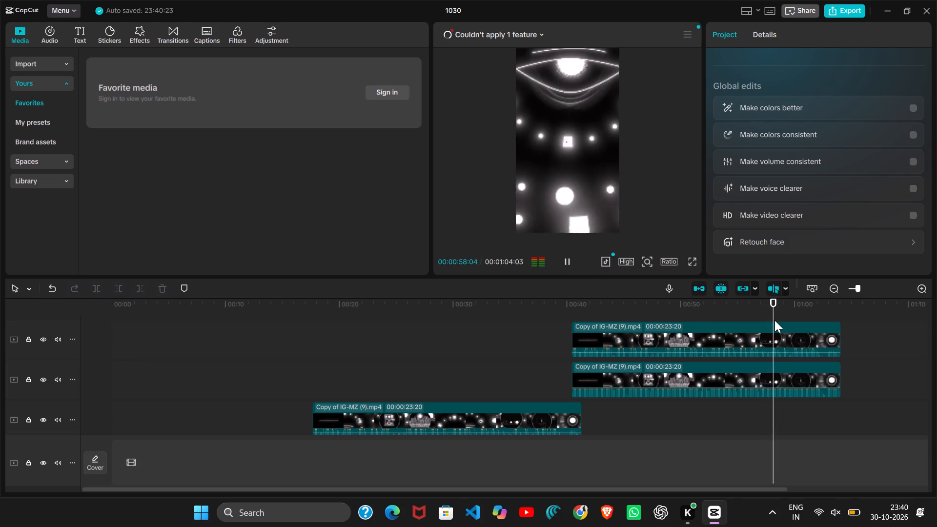
left_click_drag(774, 320, 814, 320)
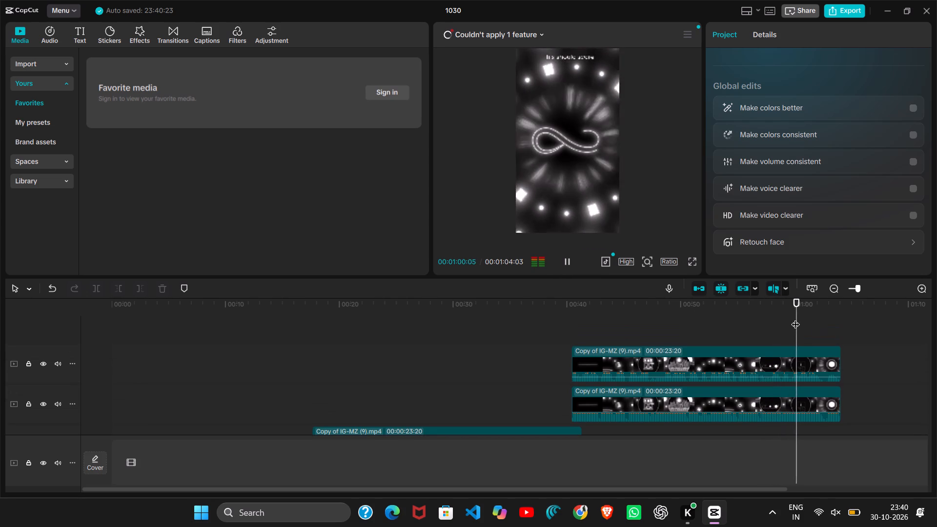
left_click_drag(795, 318, 592, 344)
Replay the stretch from about 36 to 42 seconds to check the transition into the two stacked clips.
left_click(571, 263)
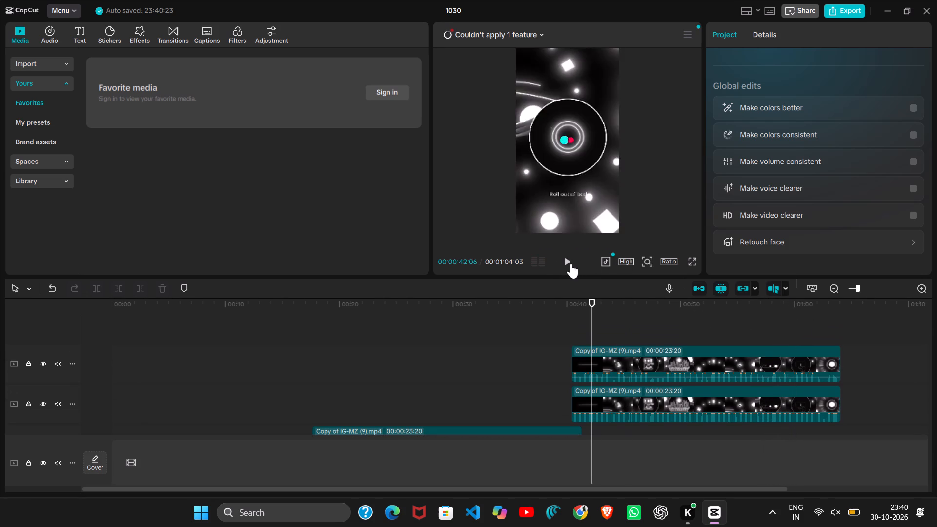
left_click_drag(606, 321, 655, 317)
left_click(655, 317)
left_click_drag(655, 317, 519, 255)
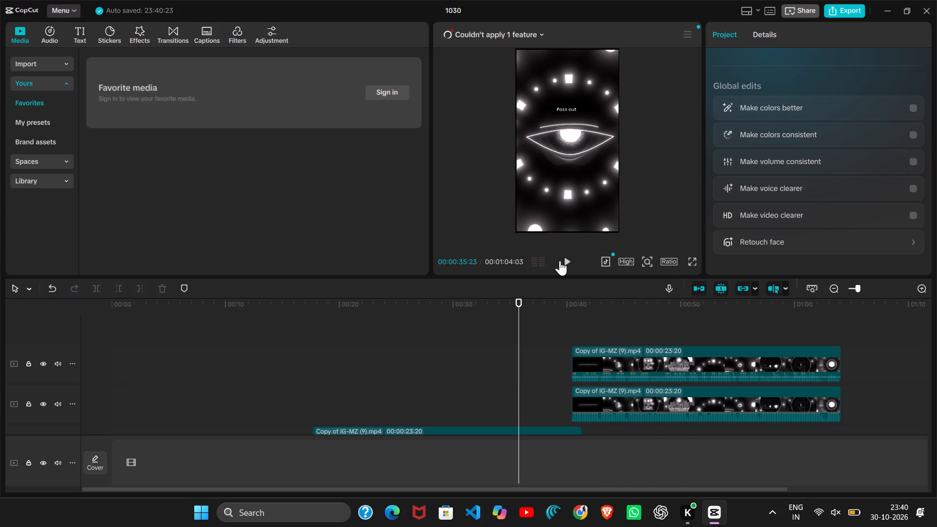
left_click_drag(586, 254, 572, 260)
left_click(572, 260)
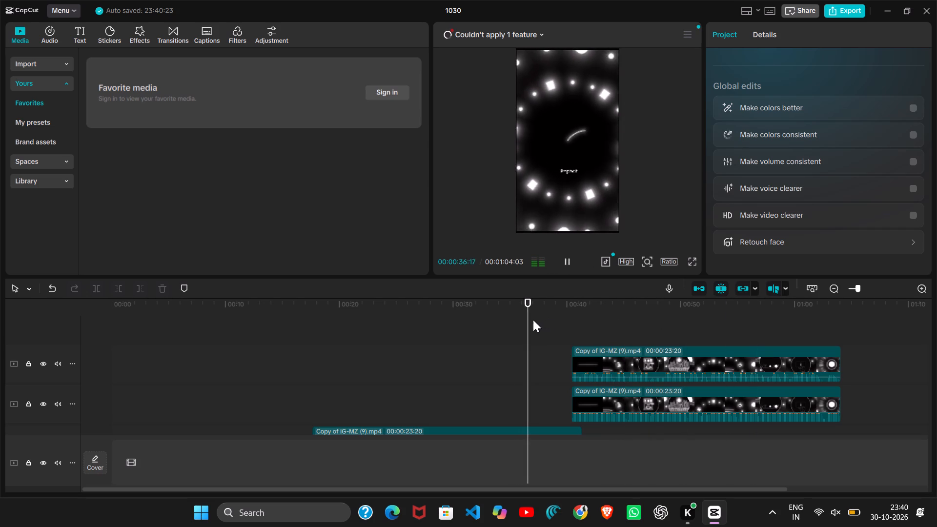
left_click_drag(535, 320, 553, 312)
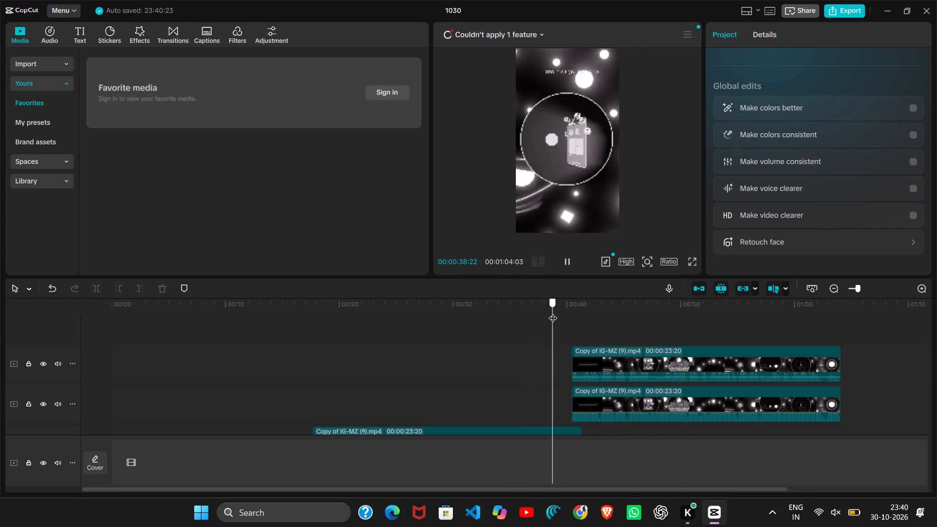
left_click_drag(553, 312, 565, 308)
left_click(568, 264)
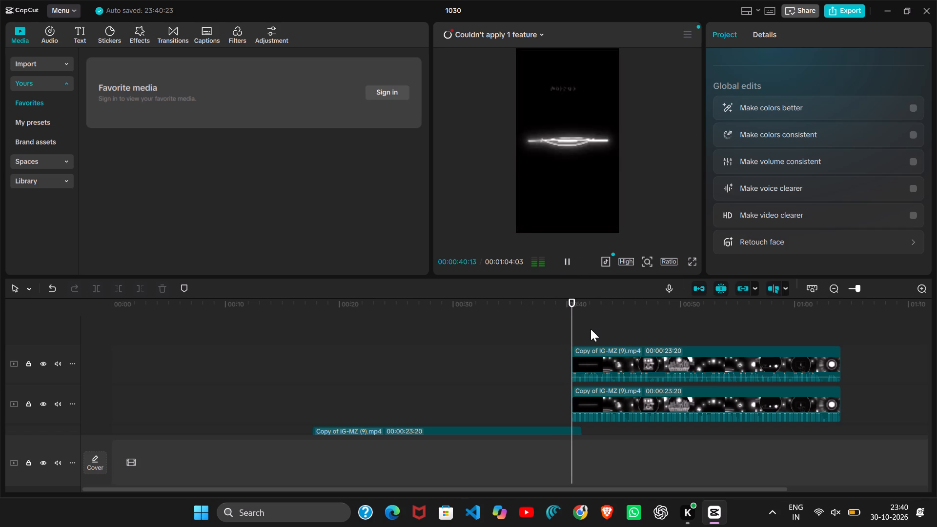
Set the scale of the clip directly below the top track's clip to 97%.
left_click(590, 172)
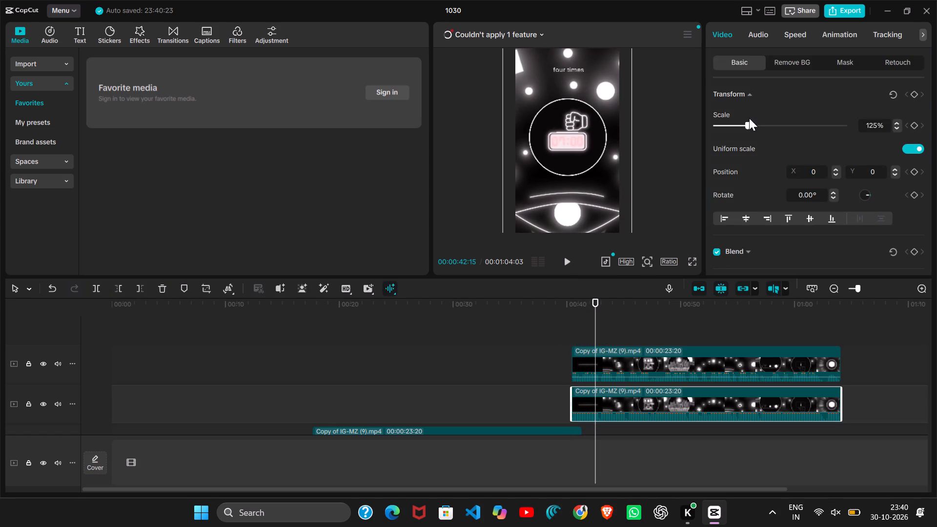
left_click(745, 121)
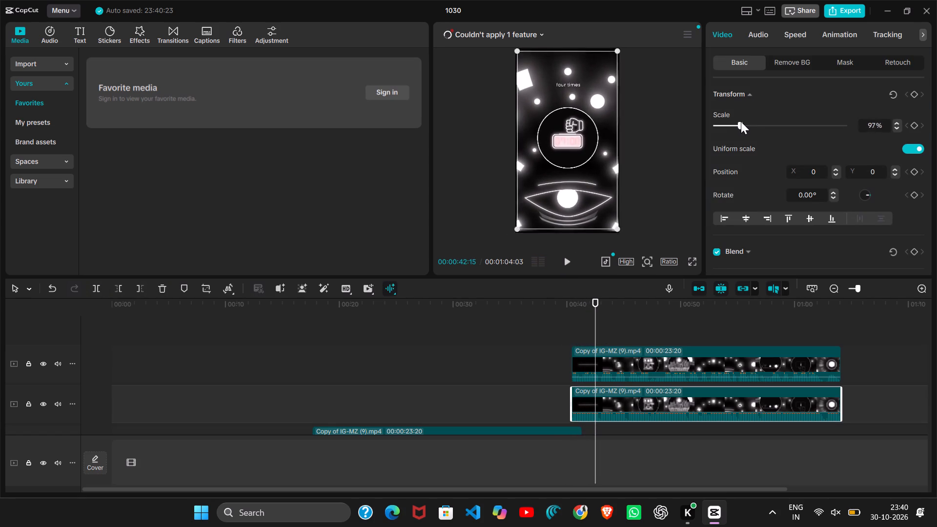
Deselect the clip, and play and scrub from about 42 to 52 seconds to review the two stacked clips.
left_click(666, 128)
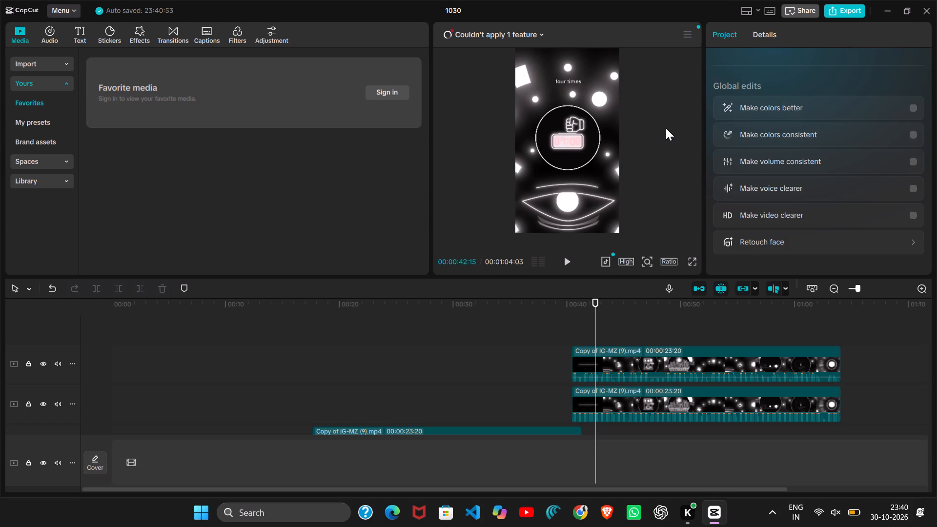
left_click(567, 270)
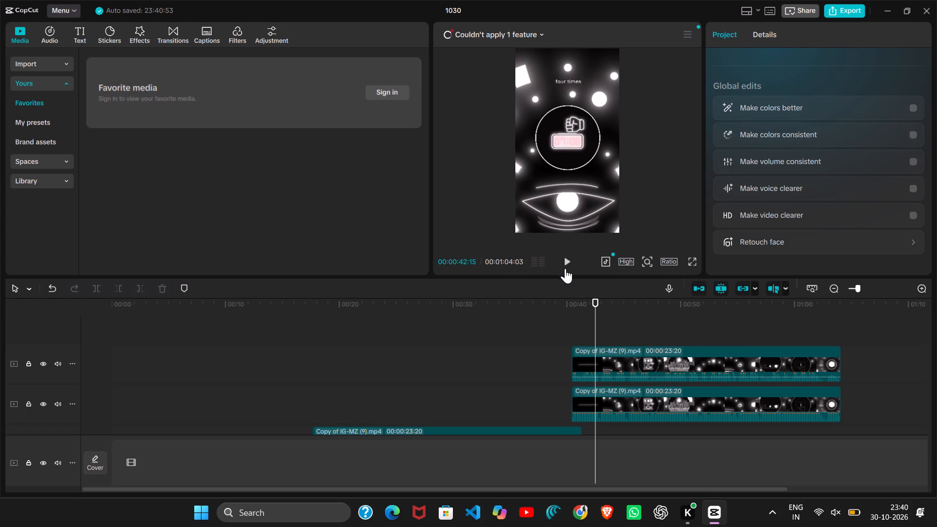
left_click(565, 268)
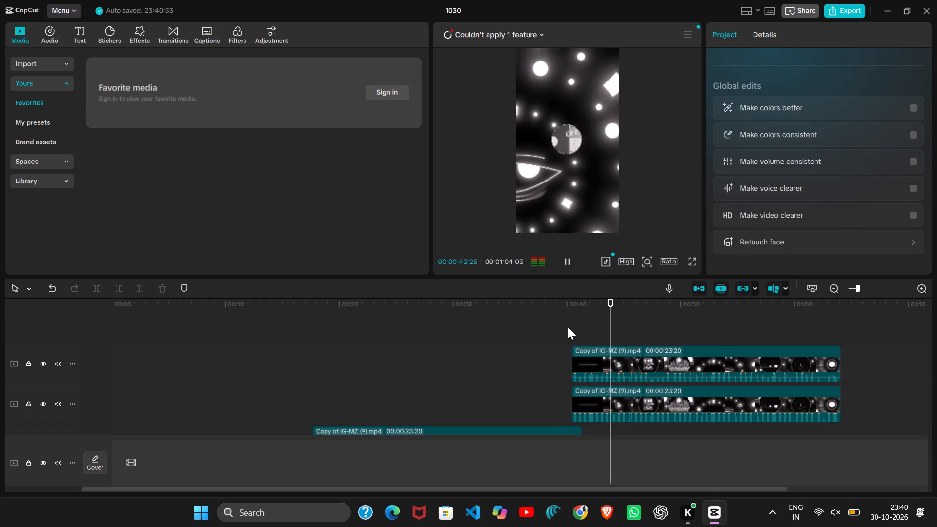
left_click_drag(621, 345, 631, 337)
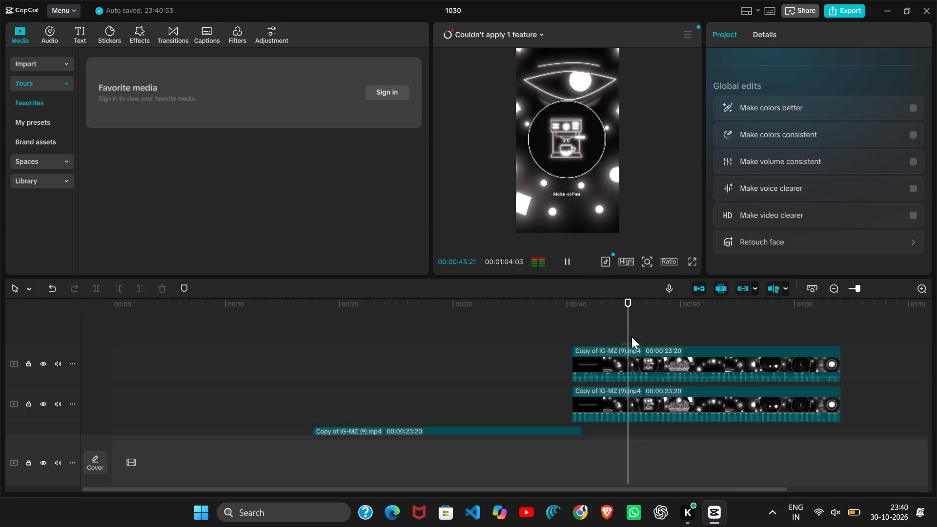
left_click_drag(631, 337, 629, 334)
left_click_drag(629, 334, 694, 336)
left_click(694, 336)
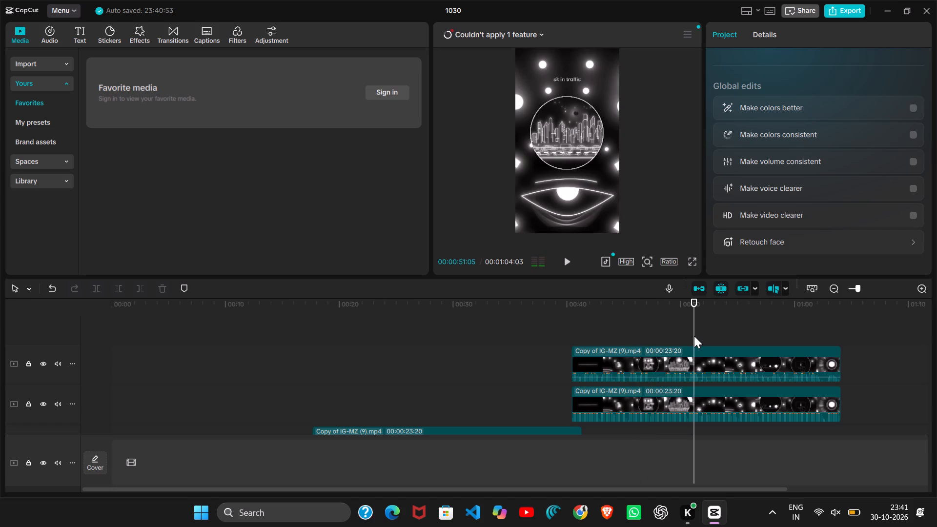
left_click_drag(693, 330, 725, 327)
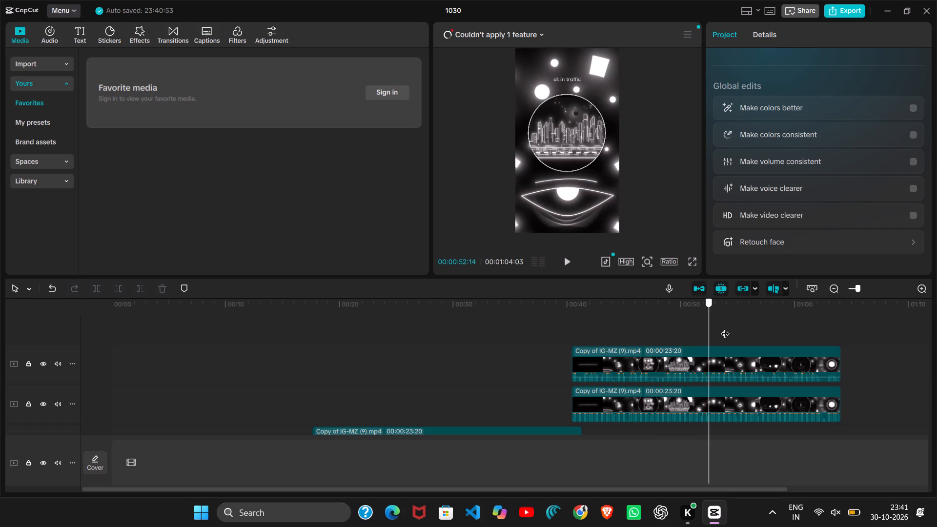
Play the timeline from about 1 to 28 seconds to review the opening clip and its transition into the second clip.
left_click_drag(725, 327, 322, 365)
scroll(322, 365, "down", 2)
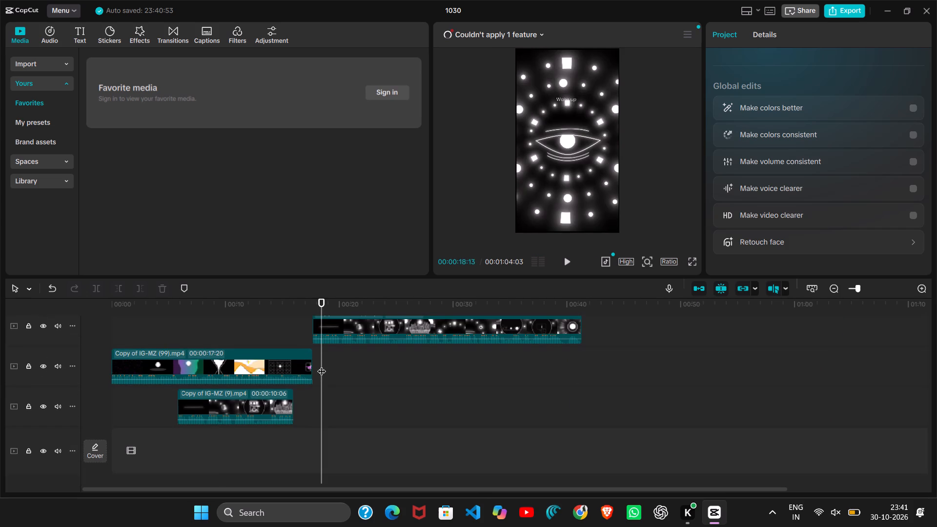
left_click(127, 335)
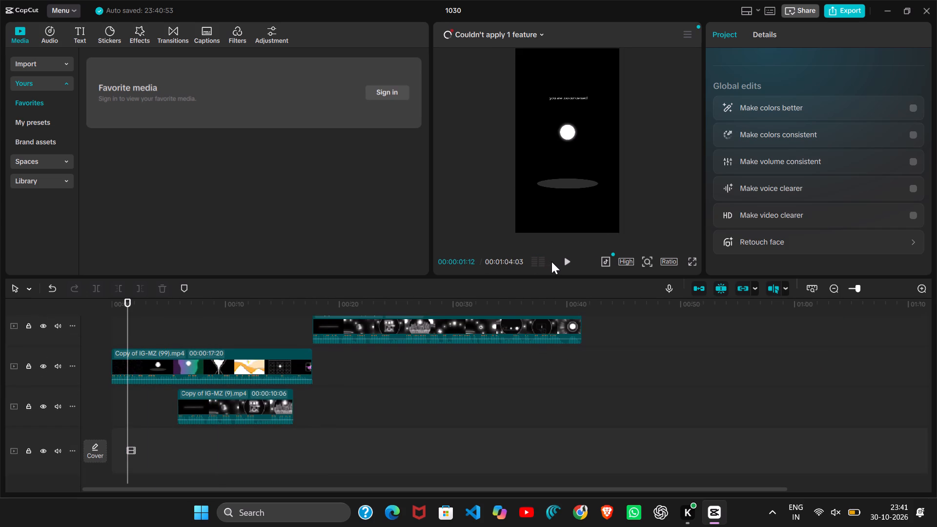
left_click(560, 260)
scroll(580, 360, "up", 2)
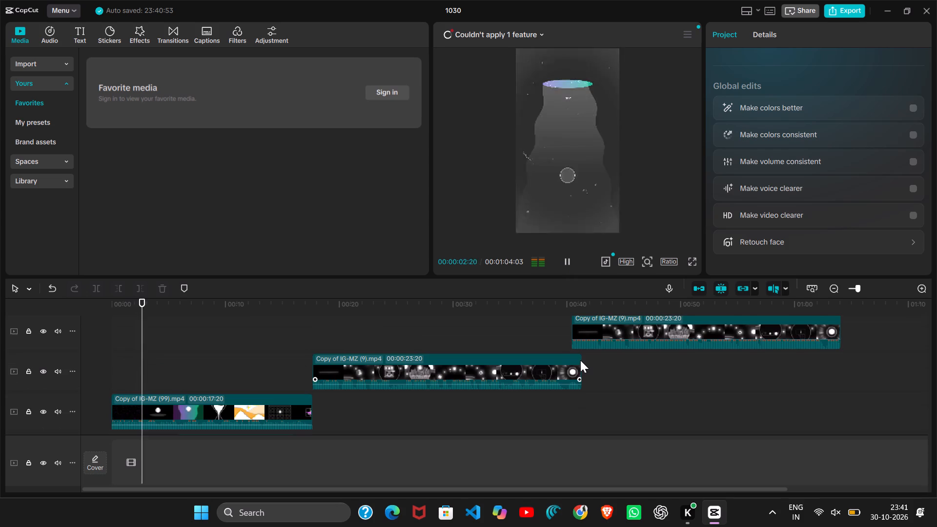
scroll(580, 360, "up", 1)
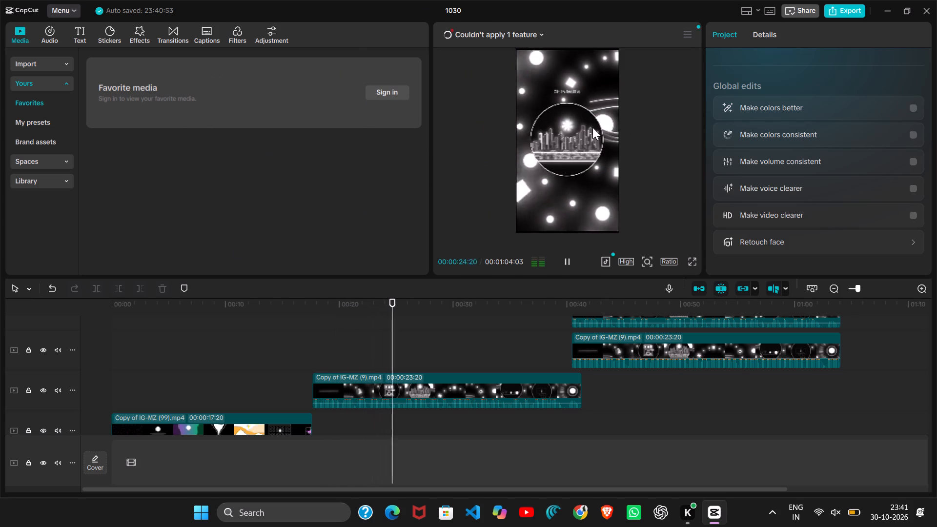
left_click(541, 33)
left_click(541, 33)
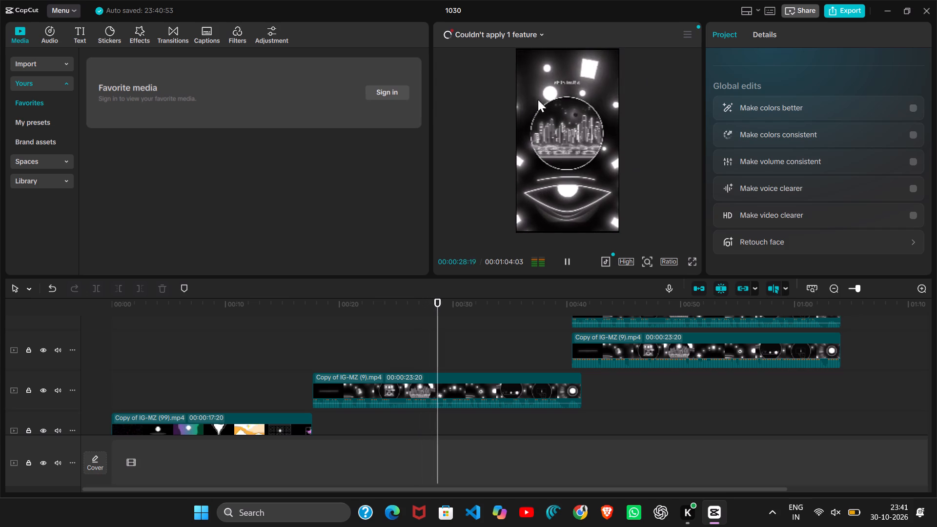
Trim the end of the Copy of IG-MZ (9) clip that follows the opening clip to a duration of 00:00:23:10.
left_click(580, 124)
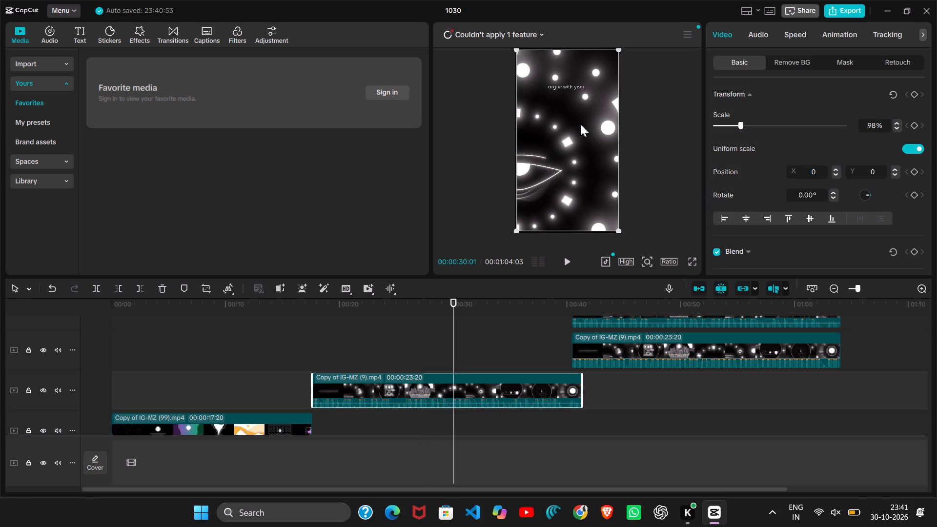
left_click(562, 266)
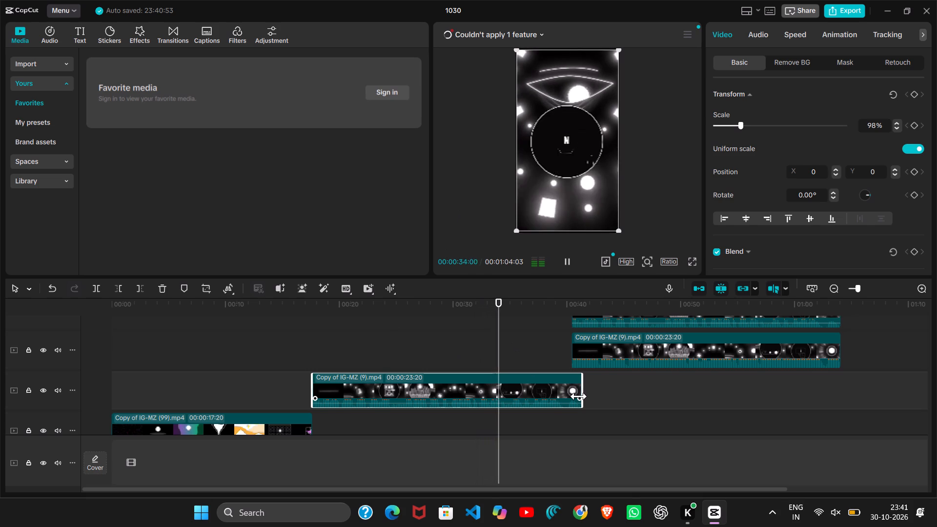
left_click_drag(579, 394, 575, 389)
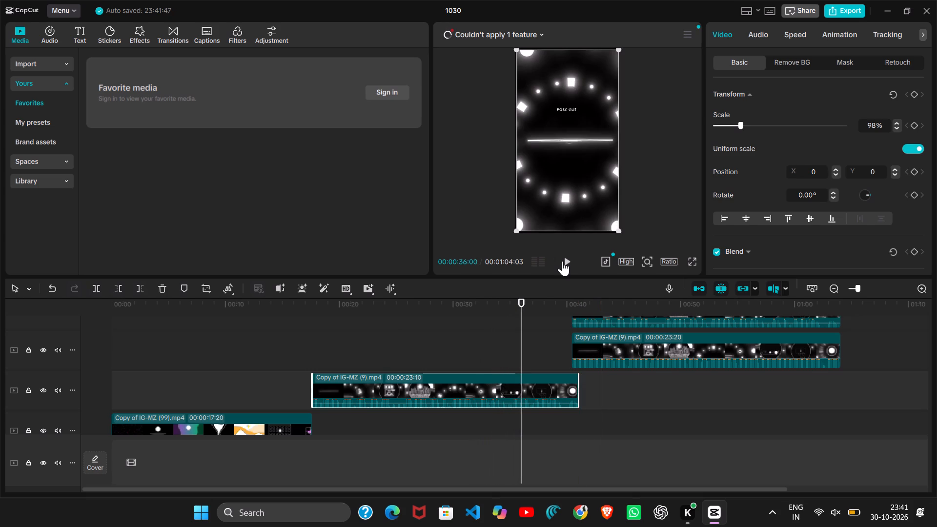
Play from 36 to about 54 seconds to review the trimmed clip's end and the stacked clips that follow.
left_click(562, 261)
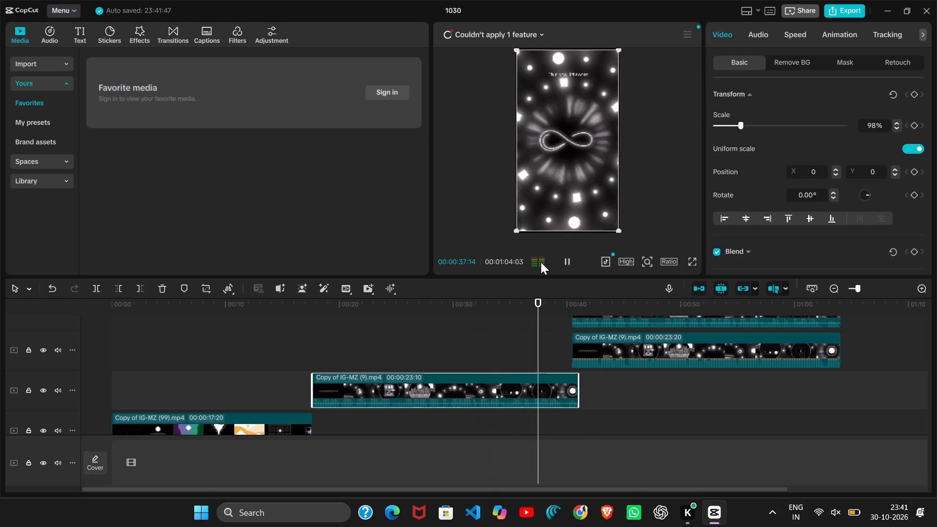
left_click(661, 143)
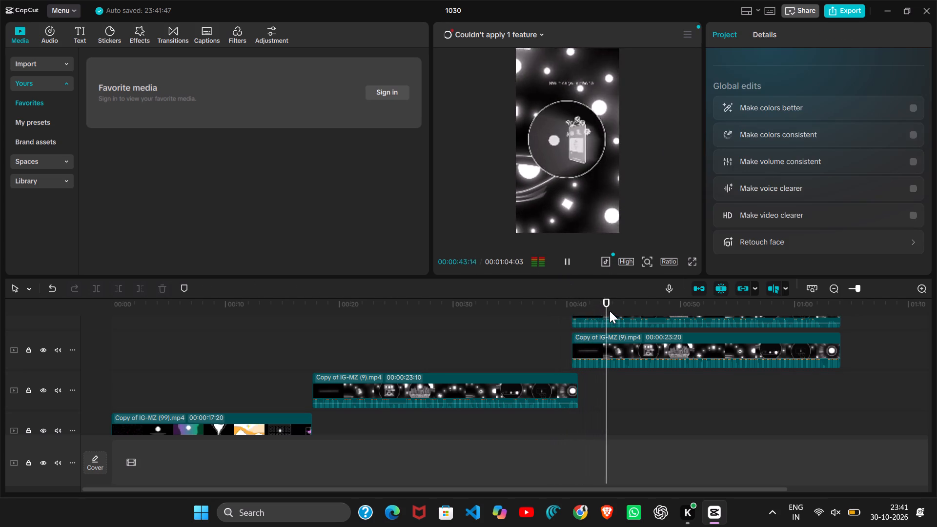
left_click(575, 266)
left_click(575, 266)
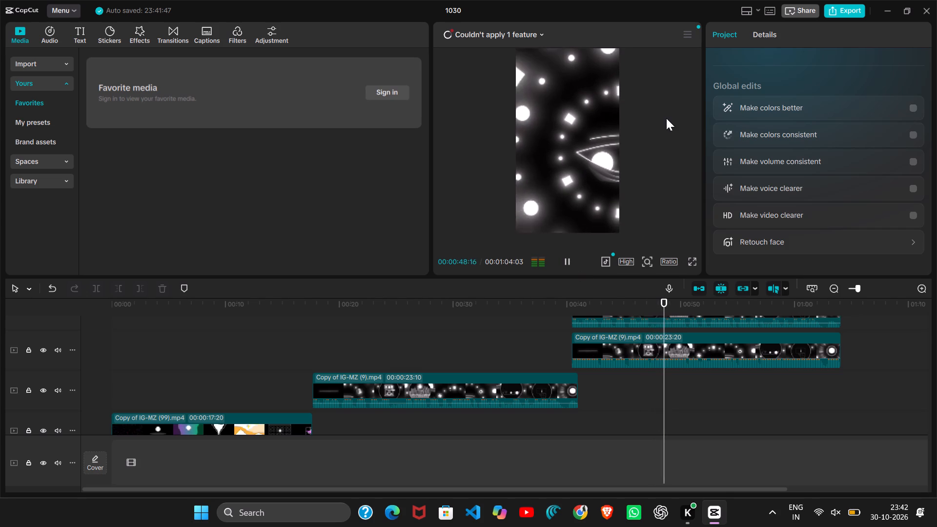
left_click(579, 127)
left_click(579, 127)
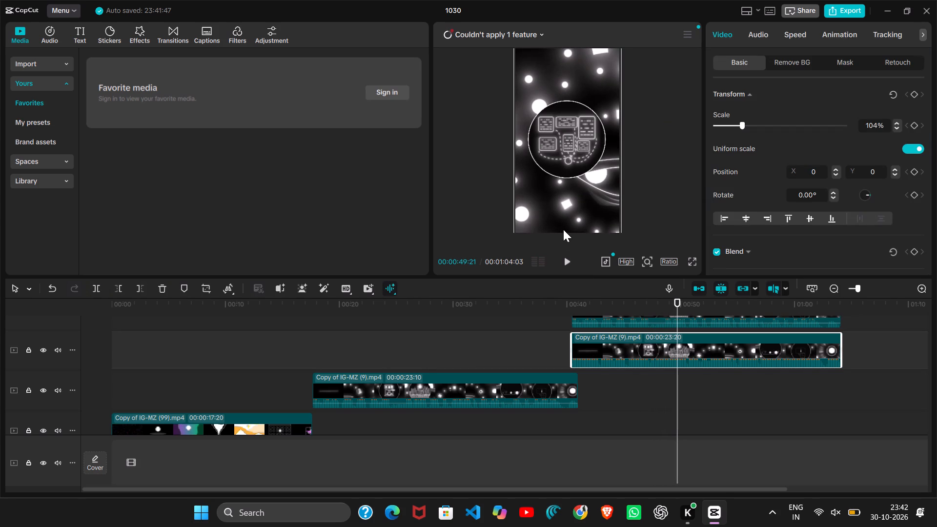
left_click(564, 255)
left_click(472, 181)
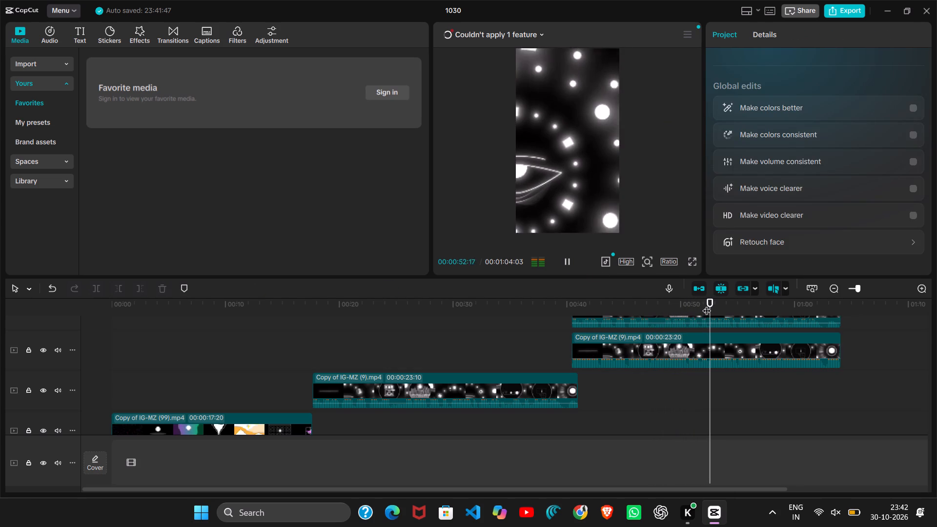
left_click_drag(730, 301, 751, 302)
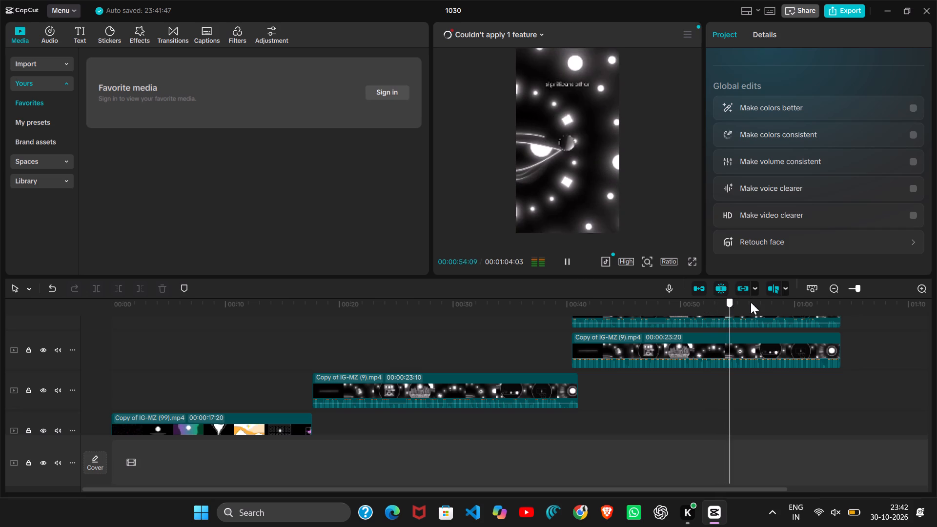
Replay the sequence from about 6 seconds, skipping from about 31 to 41 seconds, to check the stacked clips up to about 47 seconds.
left_click_drag(751, 302, 186, 434)
left_click(565, 266)
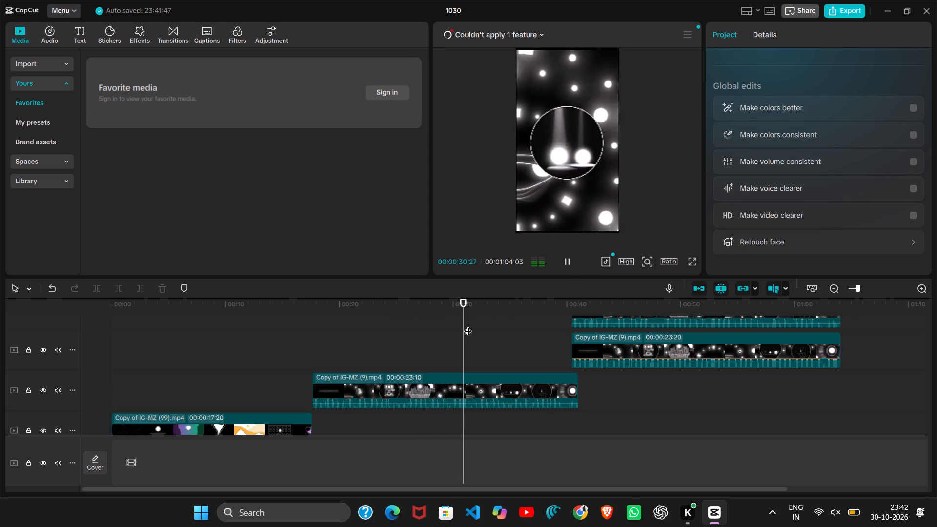
left_click_drag(468, 325, 580, 330)
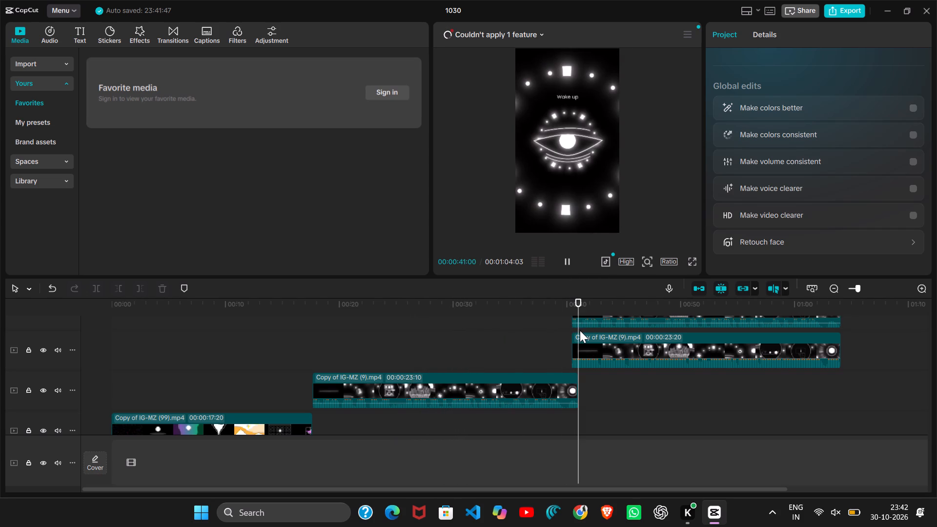
left_click(570, 268)
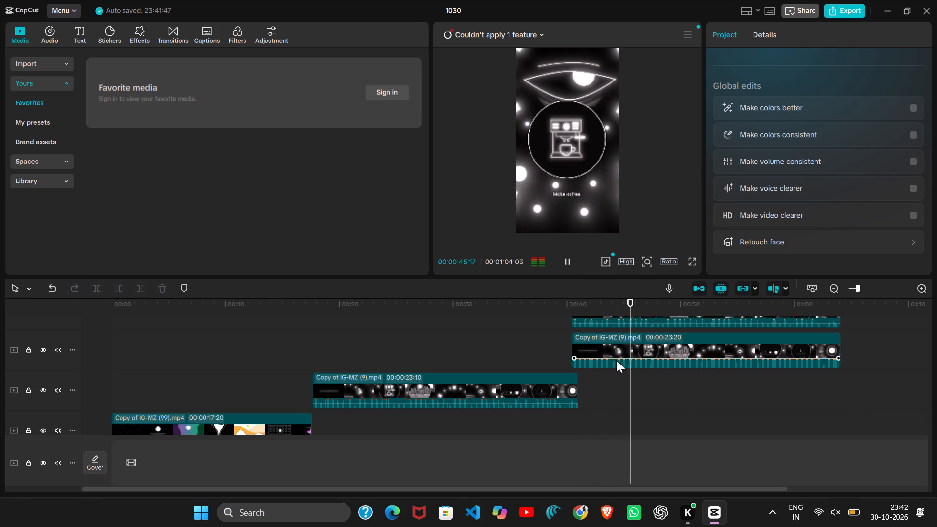
scroll(687, 395, "up", 1)
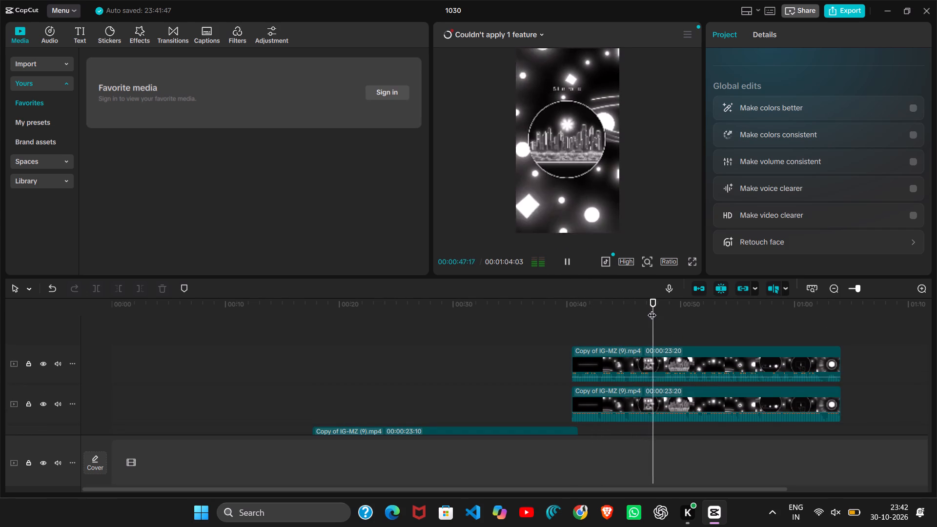
Return to about 3 seconds and play through to about 30 seconds, checking the opening clip and the trimmed second clip.
left_click_drag(655, 309, 209, 392)
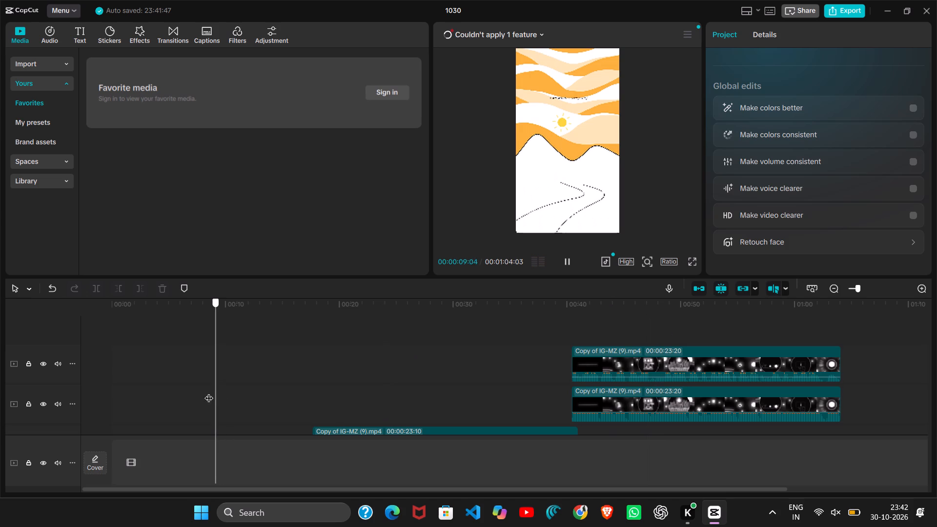
left_click_drag(209, 392, 147, 392)
scroll(304, 391, "down", 1)
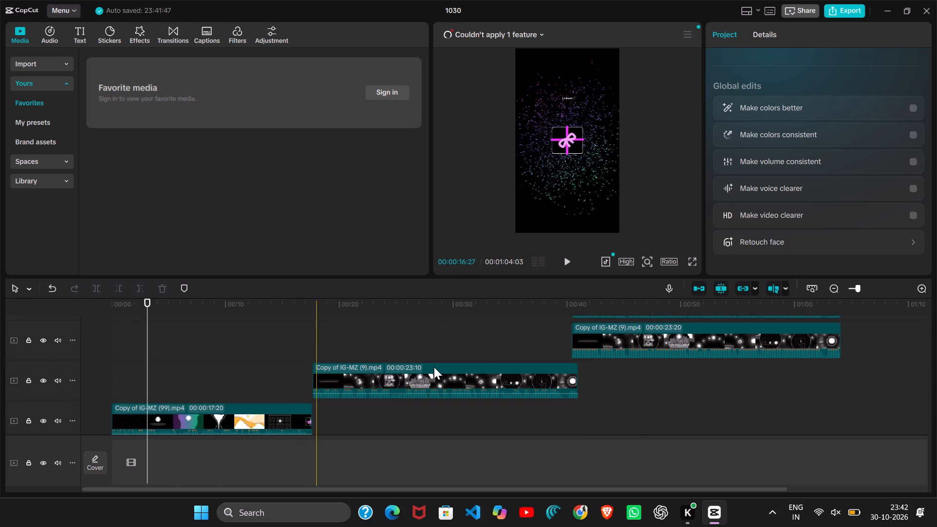
scroll(434, 367, "up", 4)
left_click(568, 260)
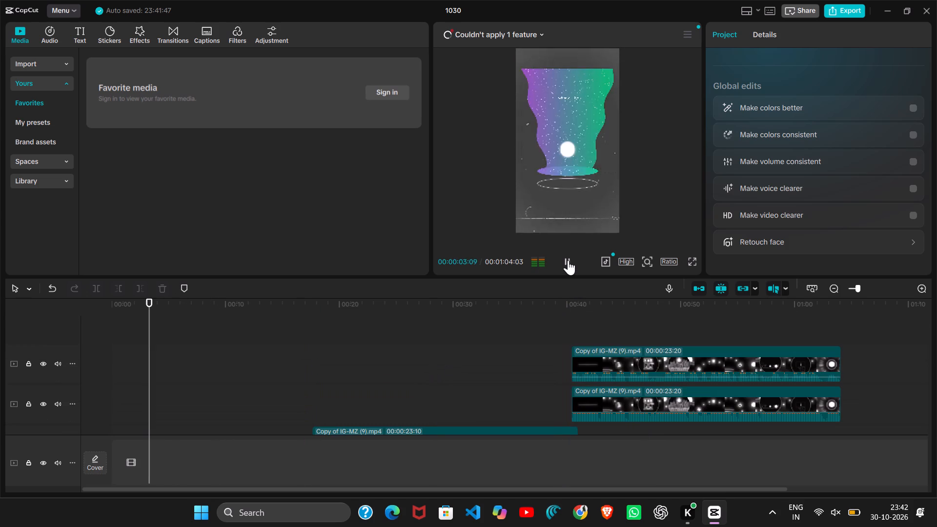
scroll(445, 358, "down", 1)
scroll(445, 358, "up", 1)
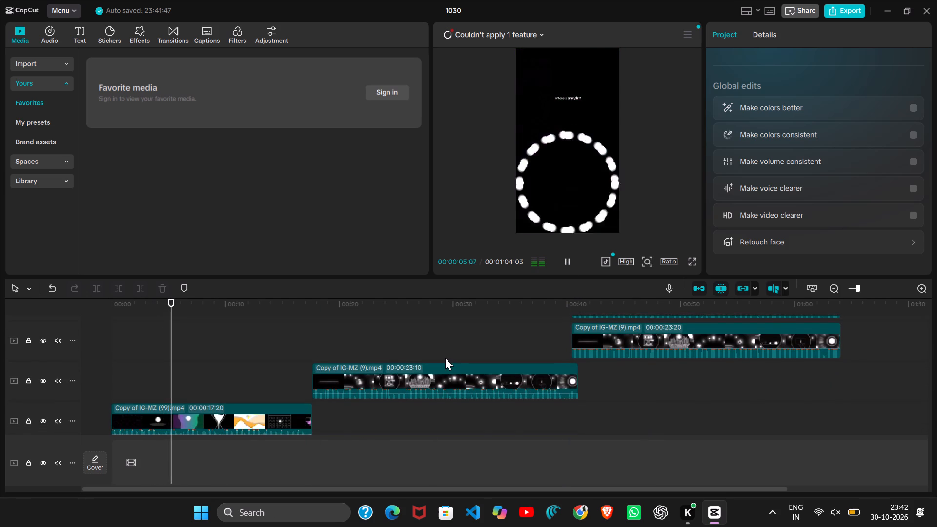
scroll(445, 358, "up", 4)
scroll(445, 358, "down", 2)
scroll(357, 391, "up", 1)
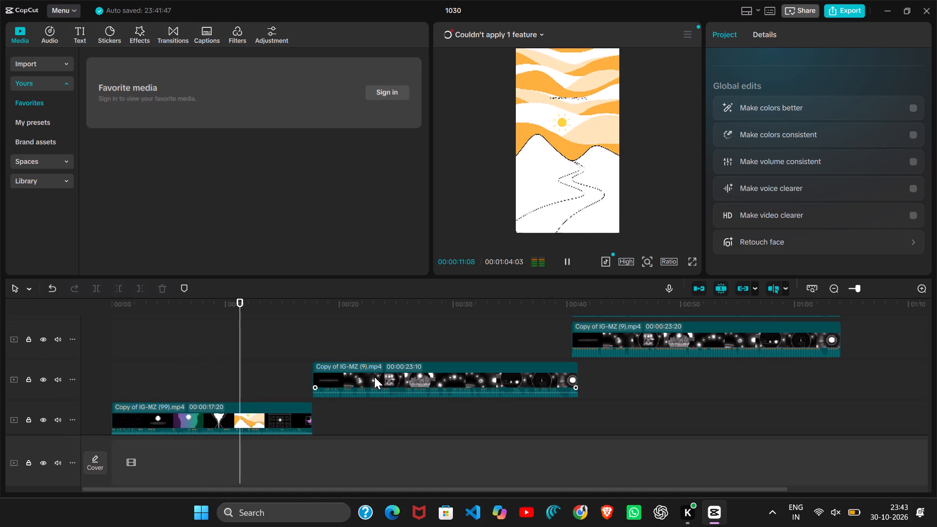
left_click(574, 172)
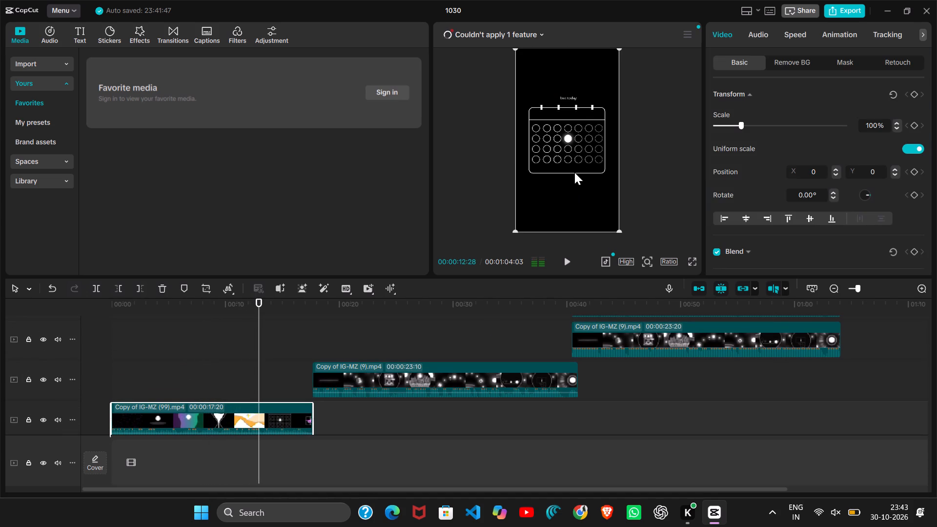
left_click(564, 262)
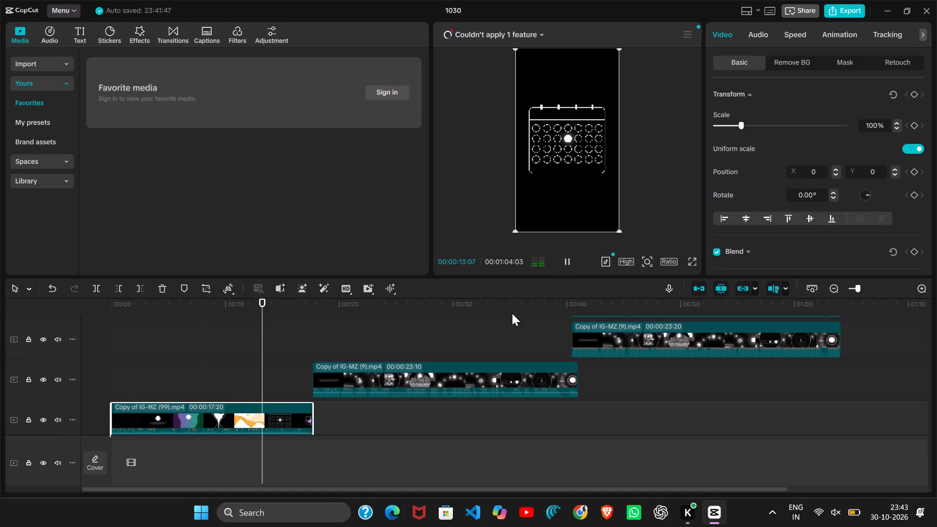
left_click(364, 372)
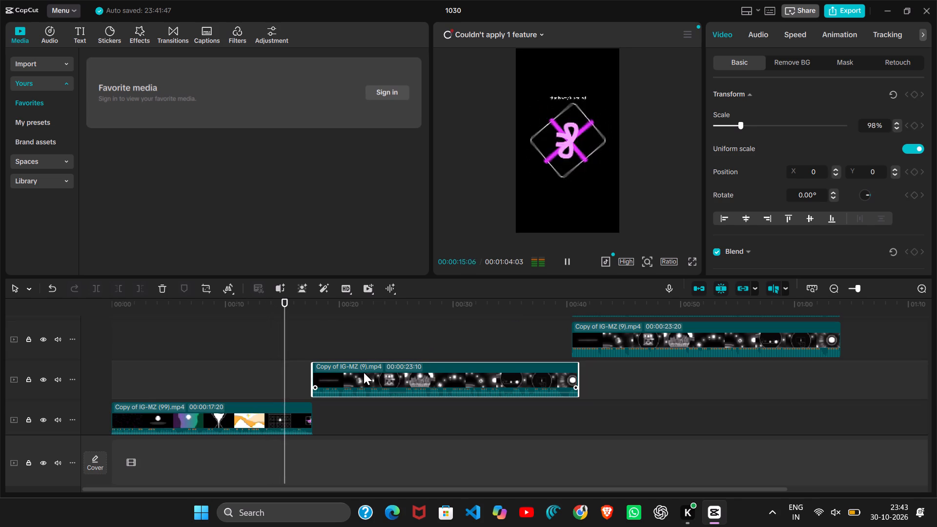
double_click(569, 260)
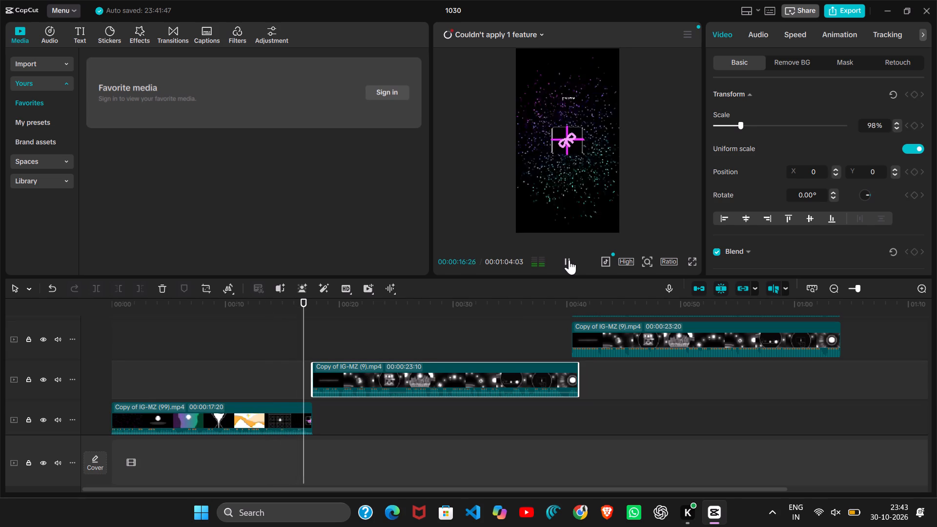
left_click(569, 260)
left_click(569, 260)
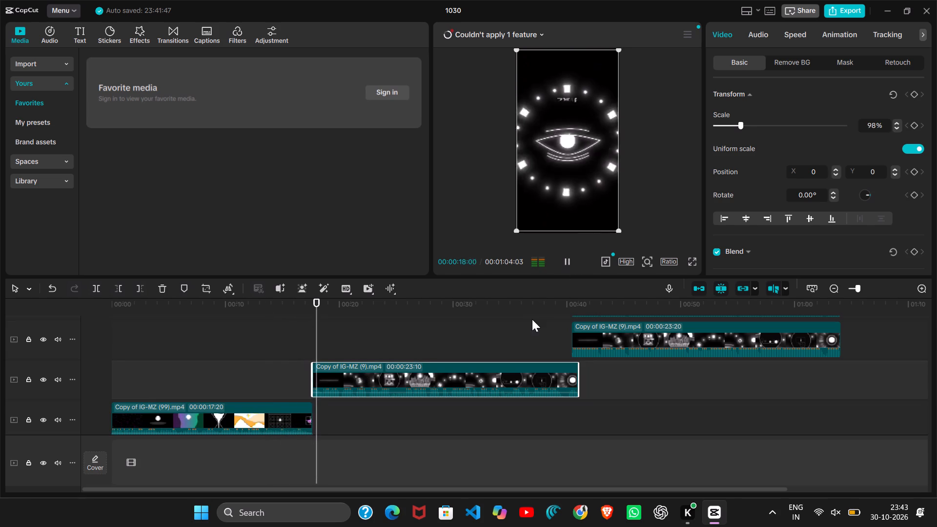
scroll(497, 334, "up", 2)
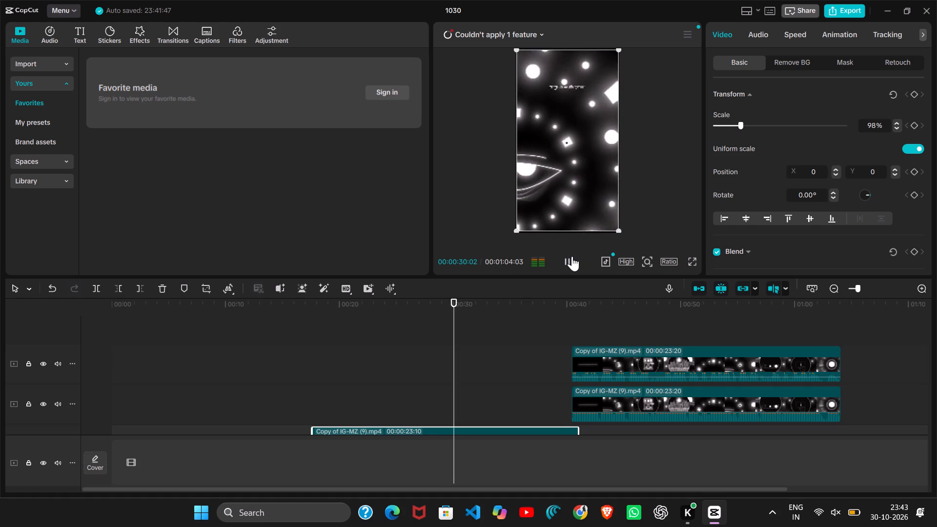
Continue playback from about 30 to 49 seconds, pausing near 31 and 35 seconds, to review the second clip's end and the stacked clips.
left_click(564, 258)
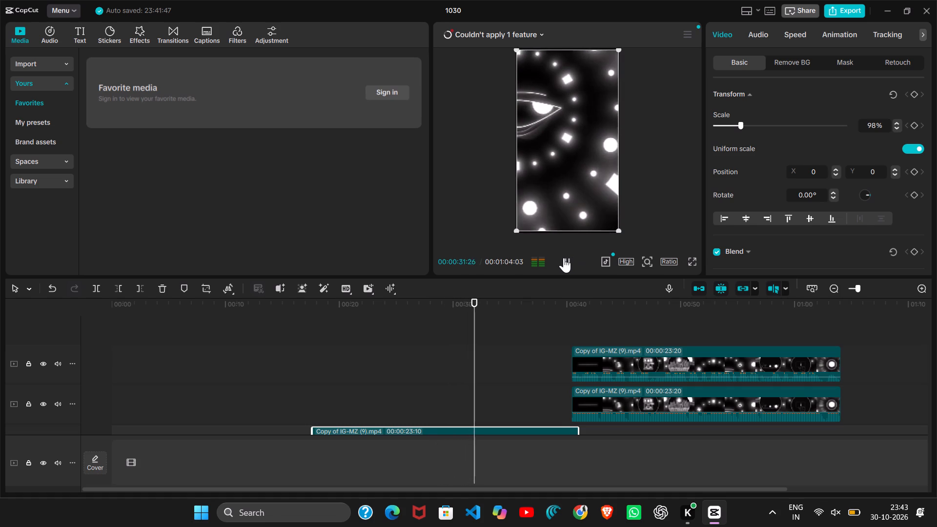
left_click(564, 258)
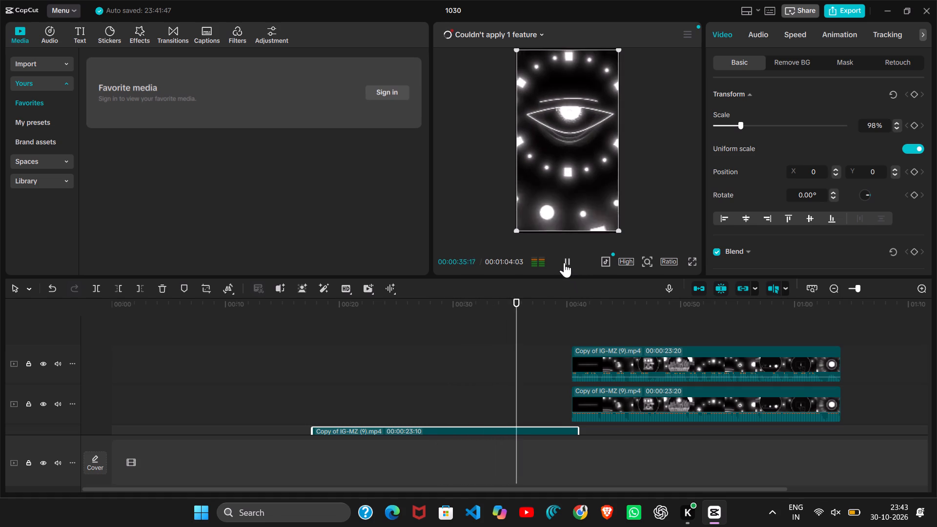
left_click(564, 263)
left_click(564, 263)
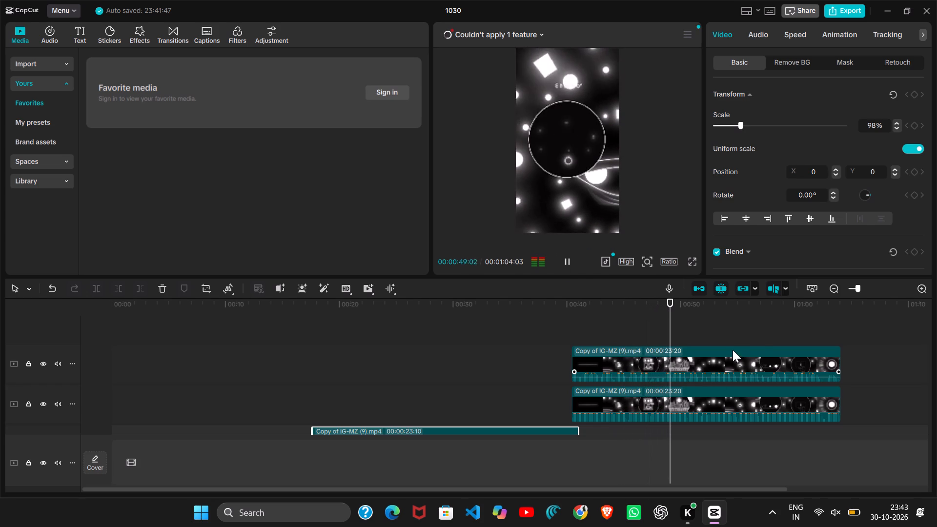
Return to the start of the sequence and play to about 10 seconds, checking the opening clip and how the clips sit on the tracks.
left_click_drag(692, 332, 117, 359)
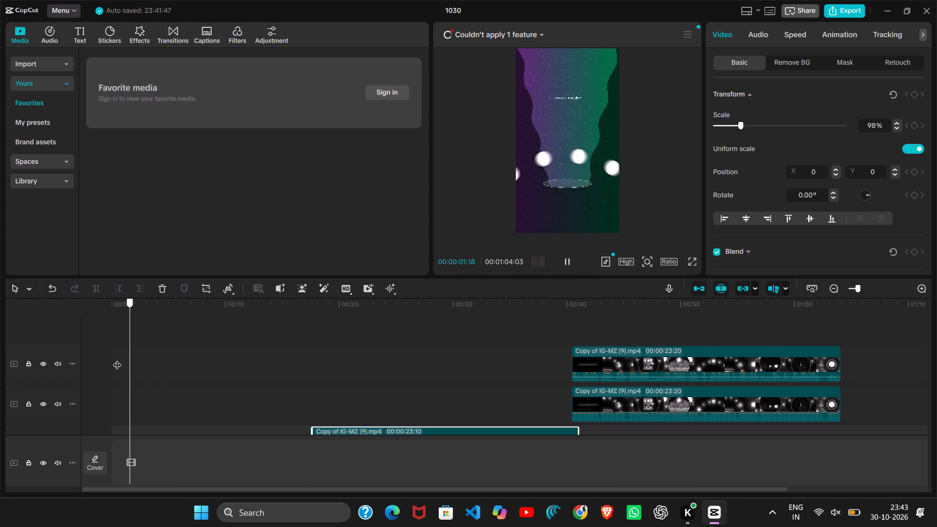
left_click(565, 262)
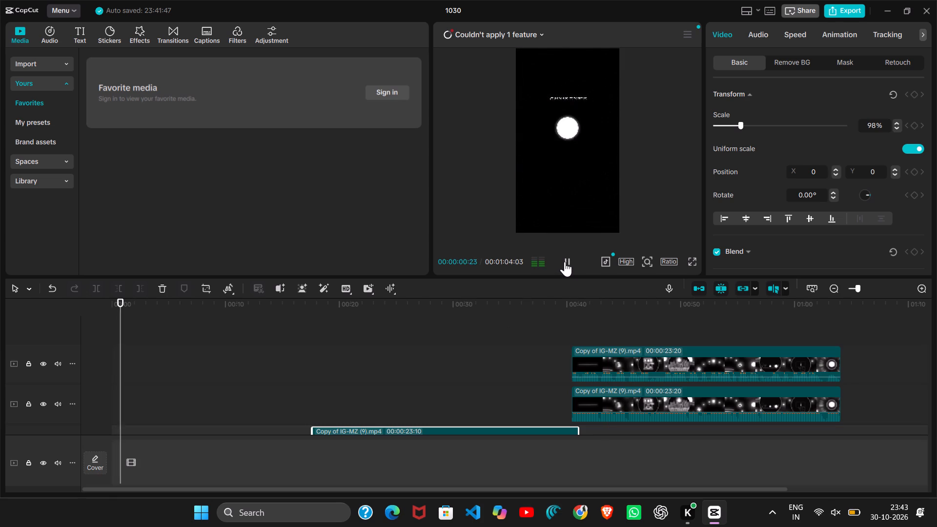
left_click(565, 262)
left_click(565, 262)
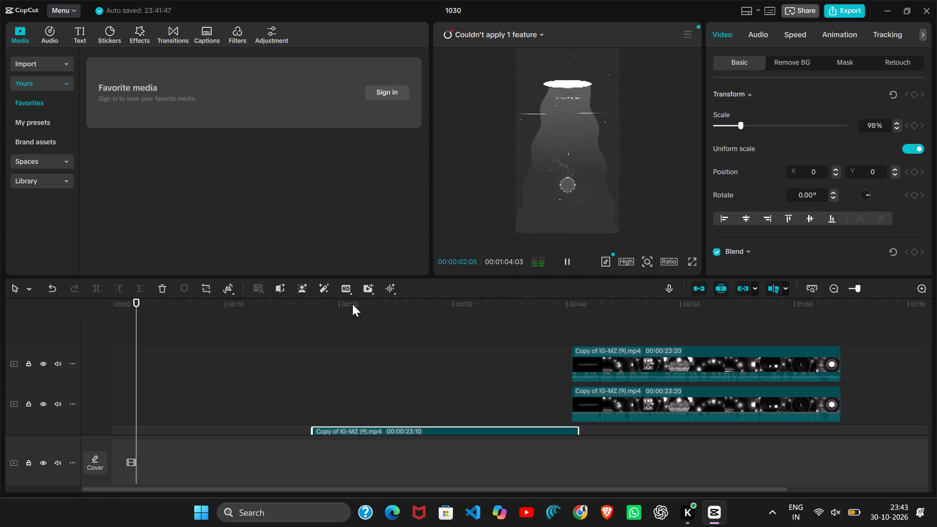
scroll(345, 333, "down", 2)
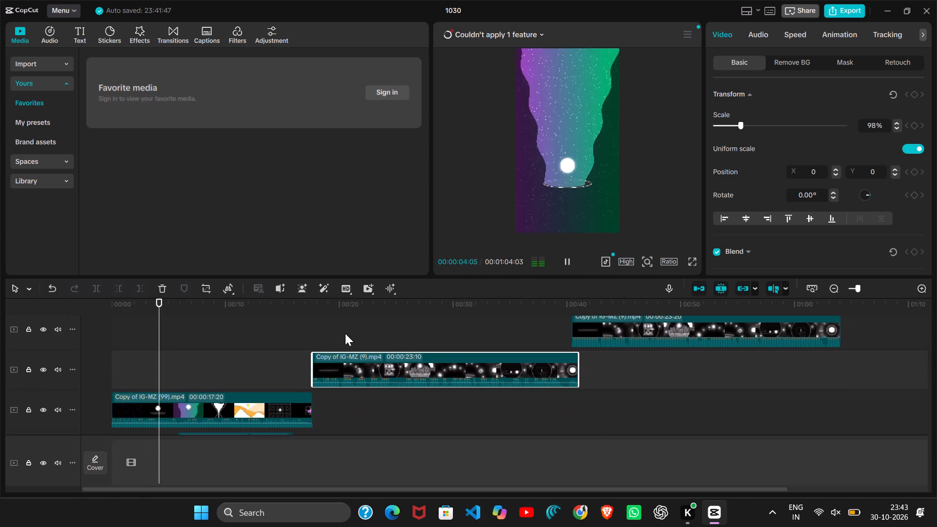
scroll(345, 333, "up", 1)
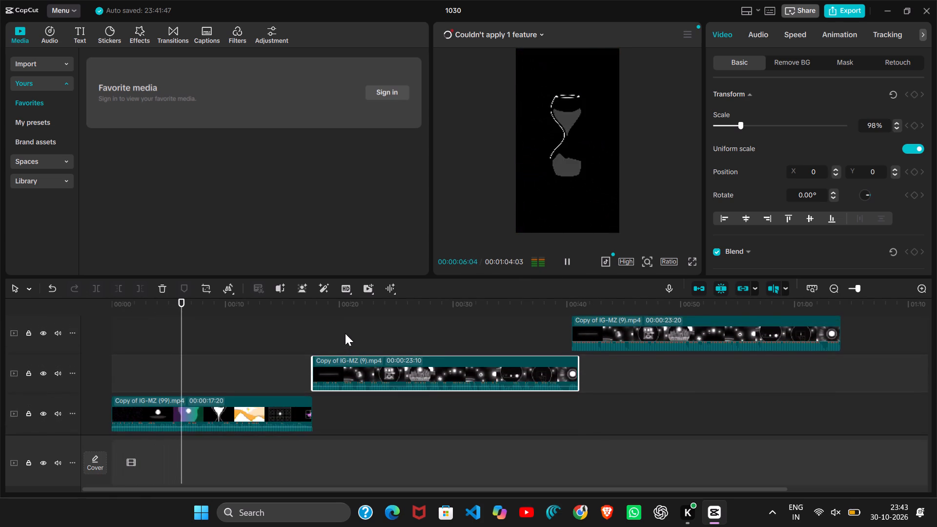
scroll(345, 333, "up", 2)
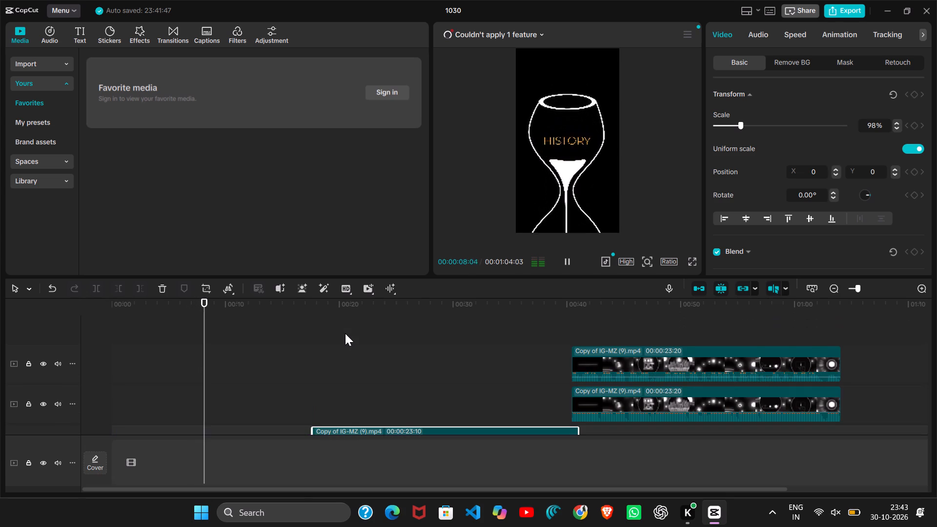
scroll(438, 347, "down", 1)
scroll(438, 347, "up", 1)
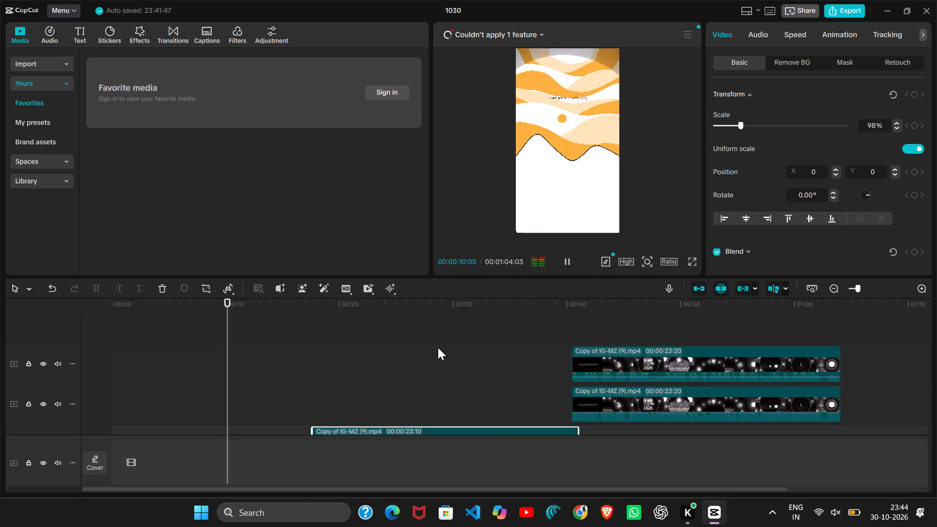
Keep playing from about 10 to 30 seconds, examining the changeover to the second clip and the clip arrangement across all tracks.
scroll(438, 347, "up", 1)
scroll(556, 323, "down", 3)
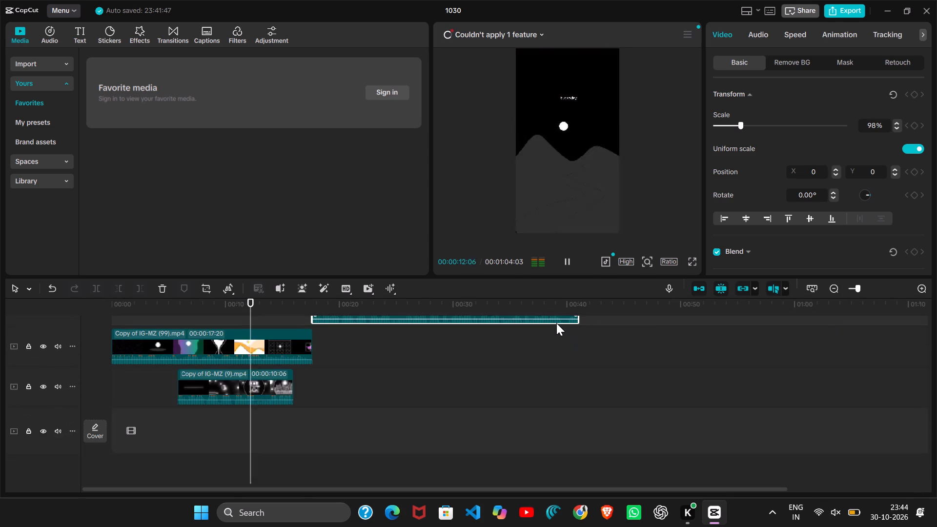
scroll(556, 323, "up", 1)
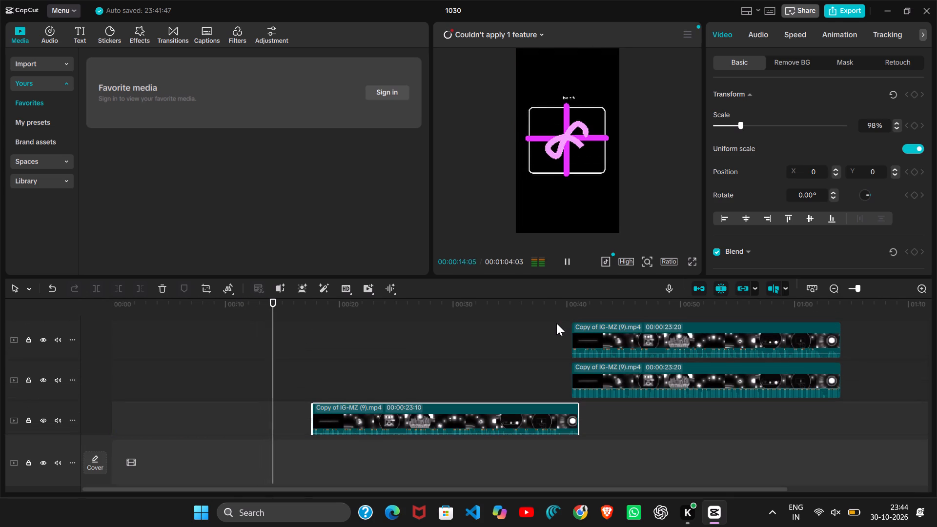
scroll(536, 335, "up", 1)
scroll(536, 335, "down", 1)
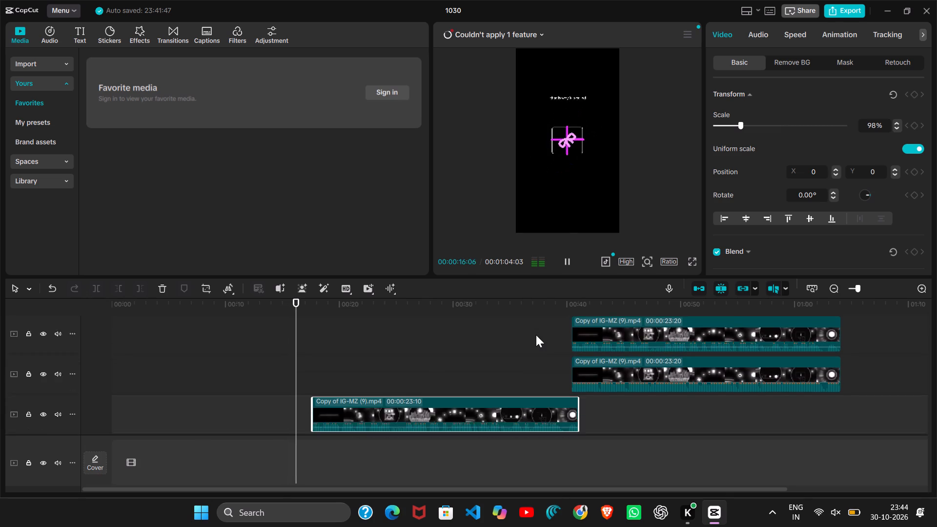
scroll(536, 335, "down", 1)
scroll(536, 335, "up", 2)
scroll(536, 335, "down", 1)
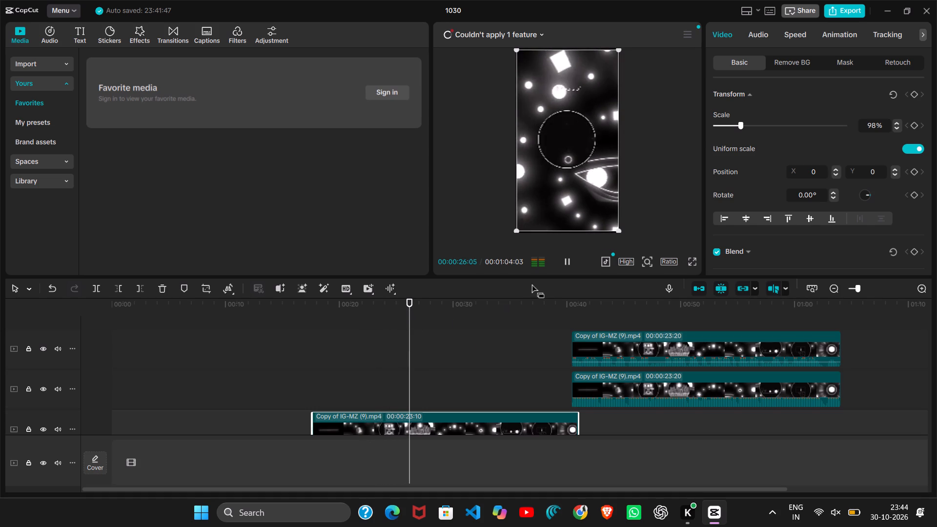
scroll(545, 315, "up", 1)
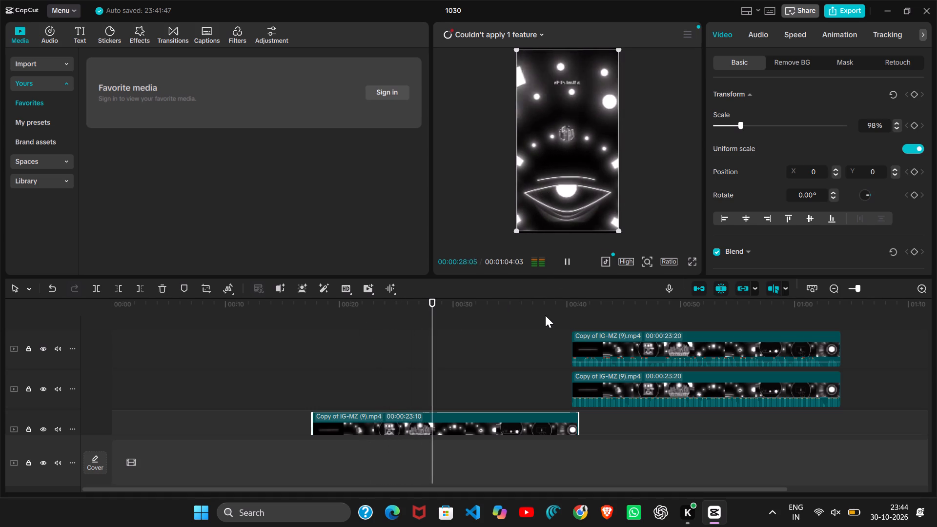
scroll(545, 315, "down", 1)
scroll(489, 372, "down", 3)
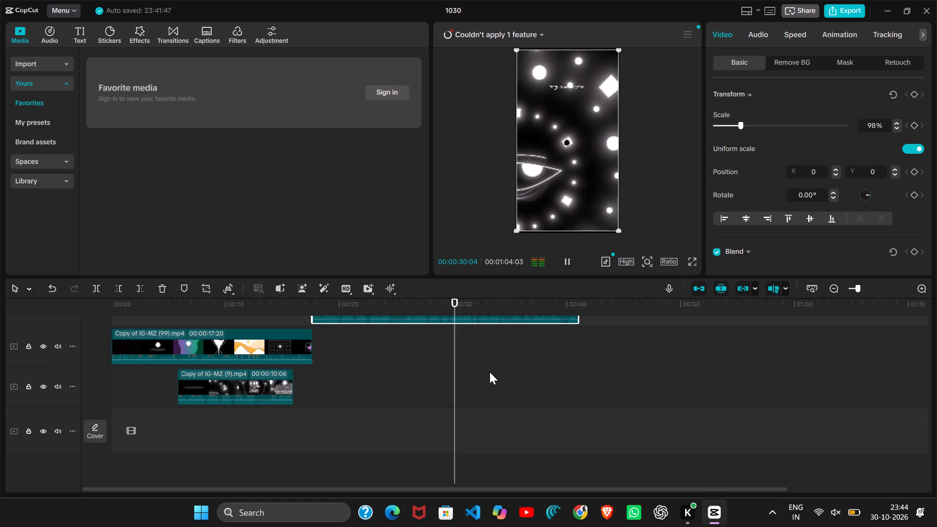
scroll(504, 368, "up", 3)
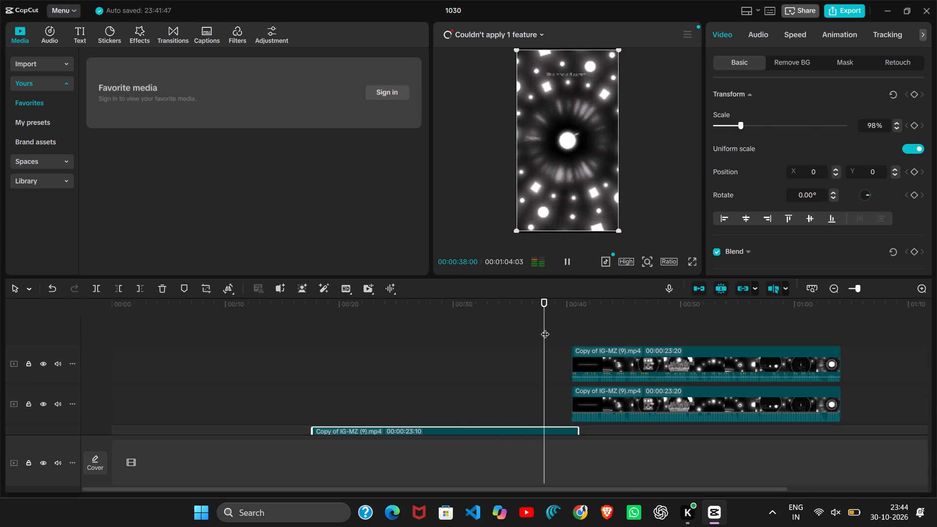
Enlarge the selected 23:10 Copy of IG-MZ (9) clip to 191% scale while previewing the sequence from about 42 seconds.
left_click_drag(550, 328, 592, 303)
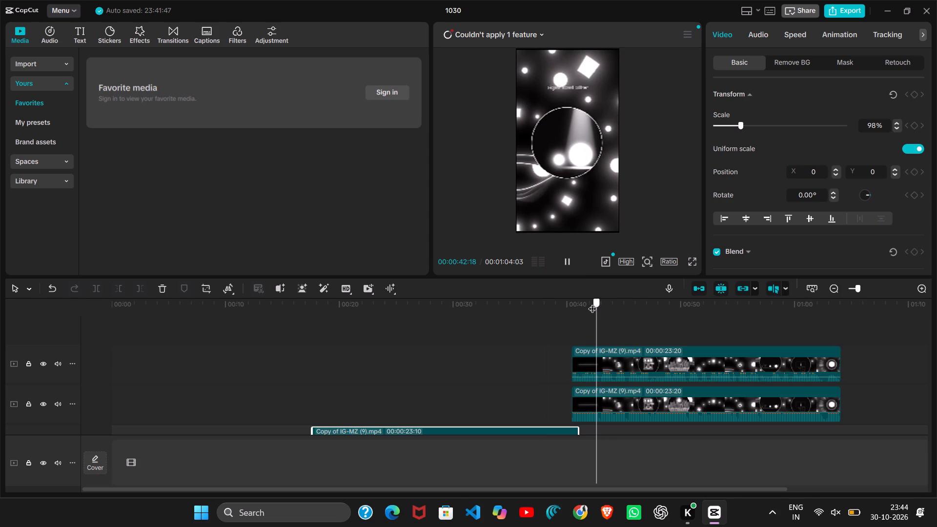
left_click_drag(592, 303, 587, 286)
left_click(573, 259)
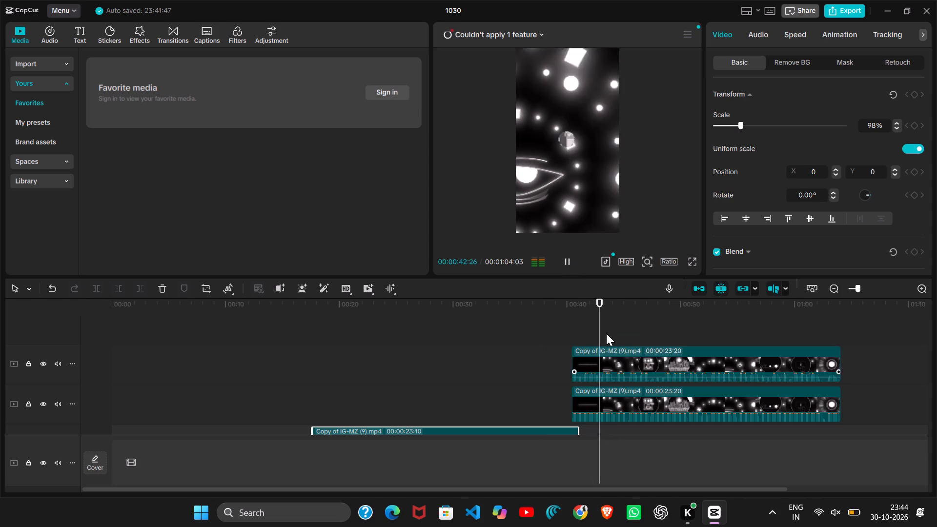
left_click(765, 129)
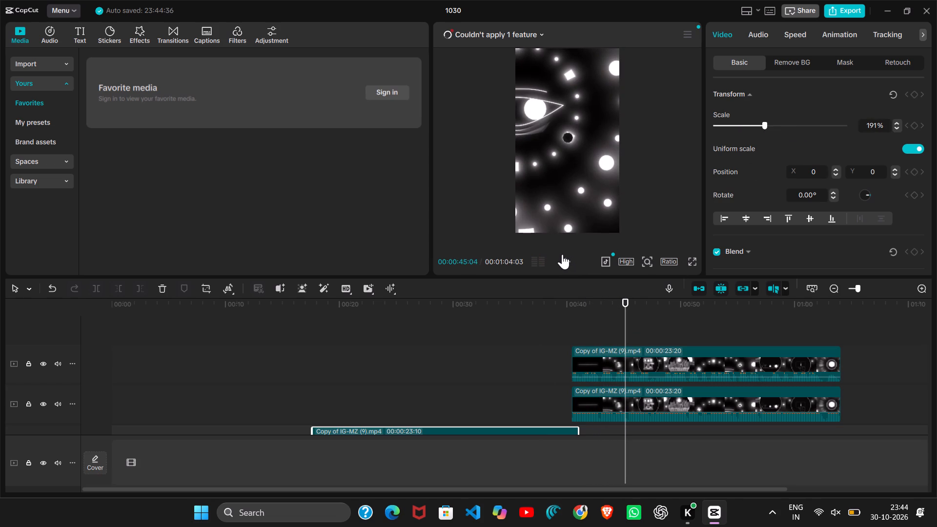
left_click(565, 258)
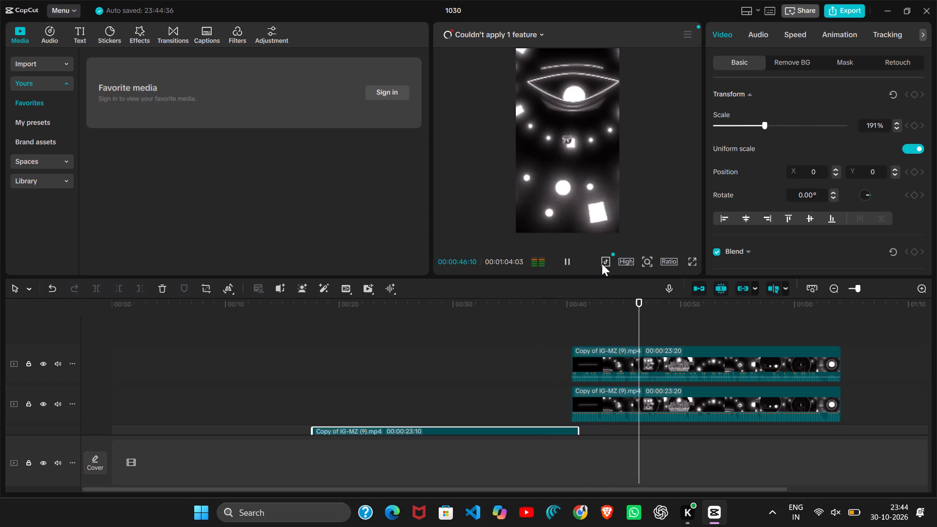
Switch the preview to the TikTok social media layout.
left_click(602, 263)
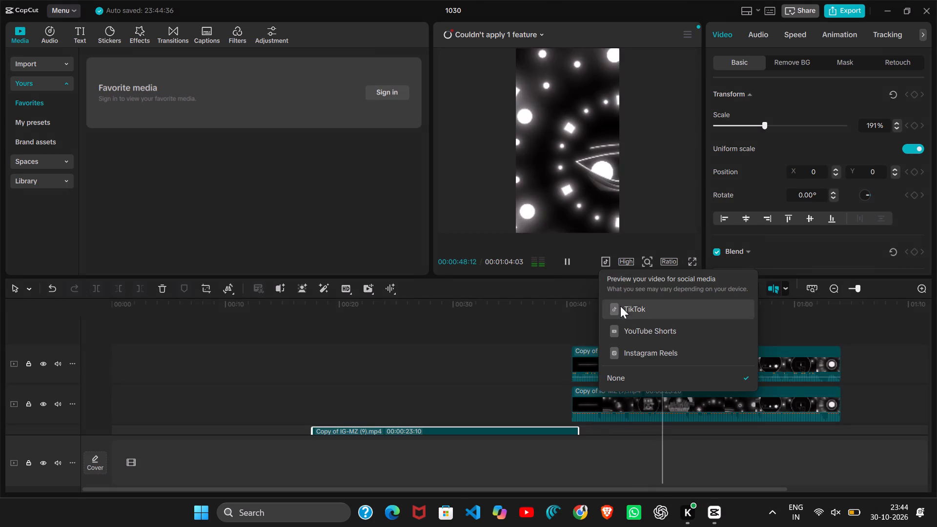
left_click(622, 306)
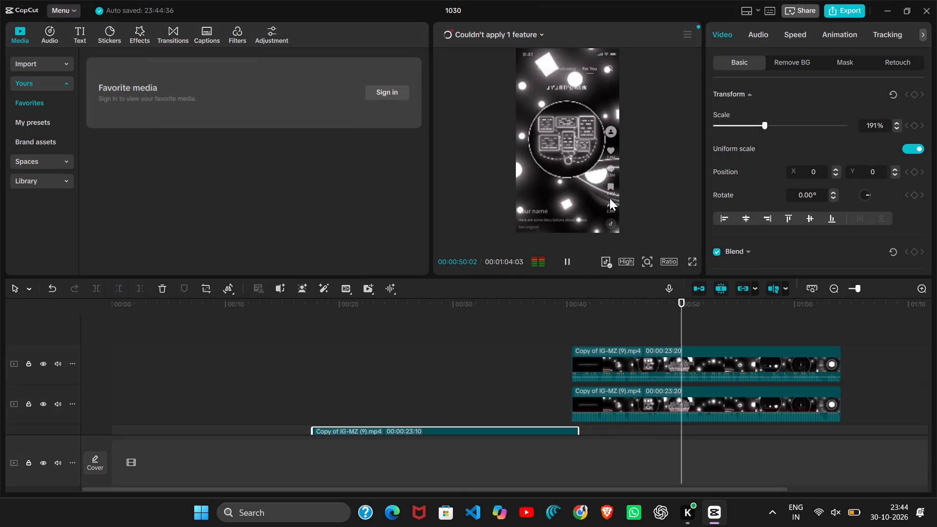
Review the video under the TikTok overlay around 51 seconds, from about 20 to 22 seconds, and from 40 to 42 seconds.
left_click_drag(702, 325, 660, 307)
left_click(698, 319)
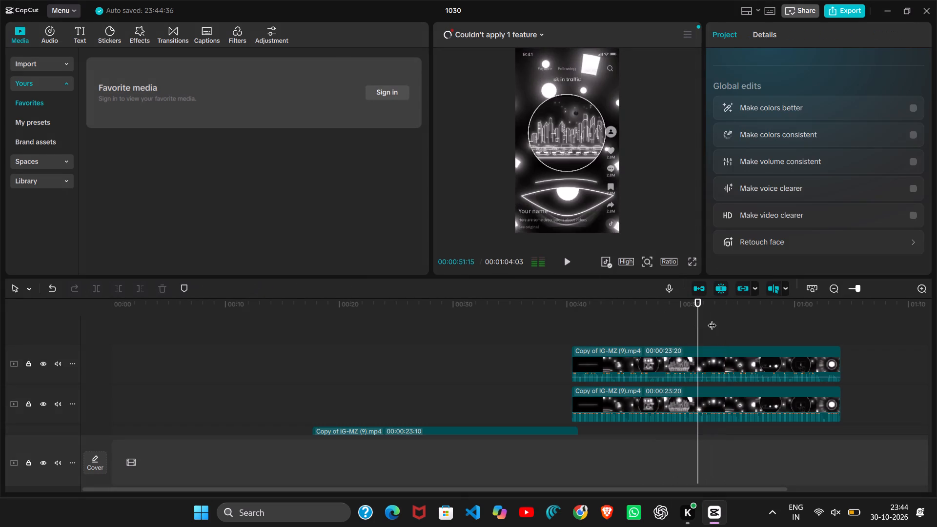
double_click(721, 319)
left_click_drag(723, 319, 323, 363)
left_click(562, 262)
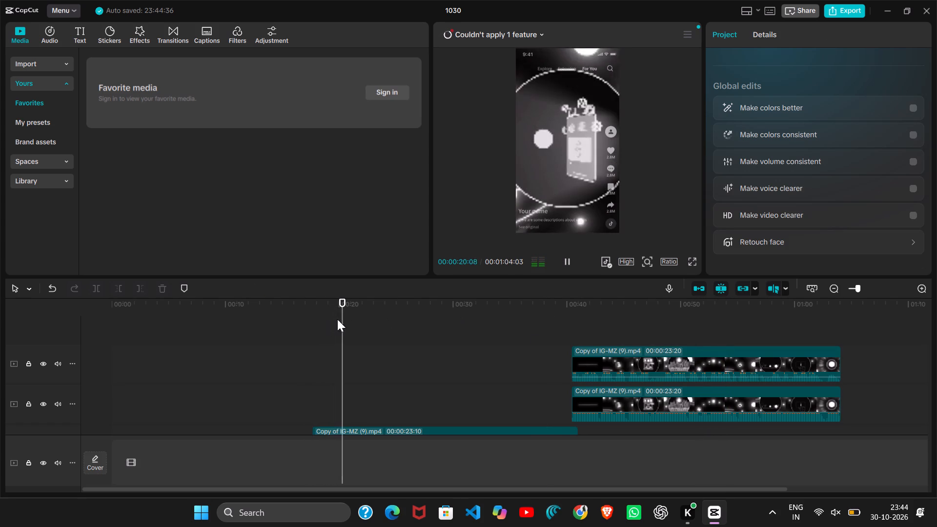
left_click_drag(343, 321, 399, 329)
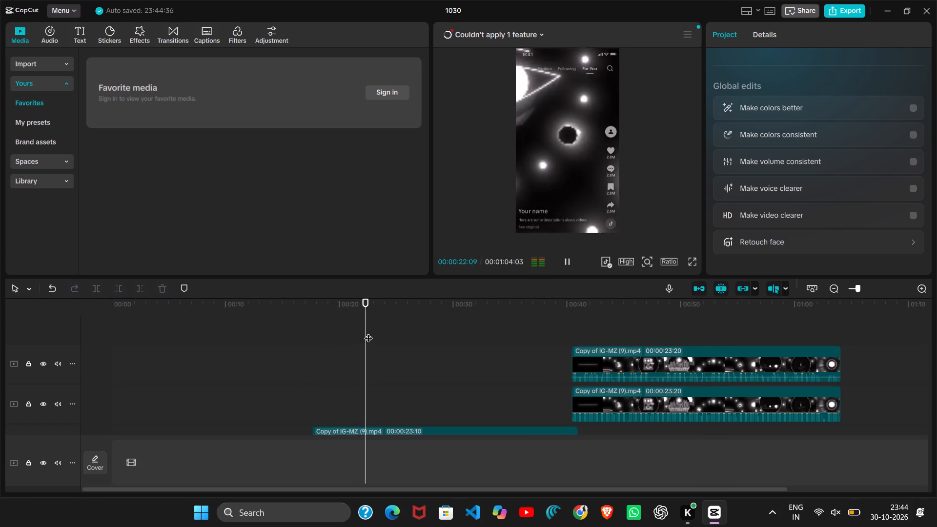
left_click_drag(368, 332, 567, 361)
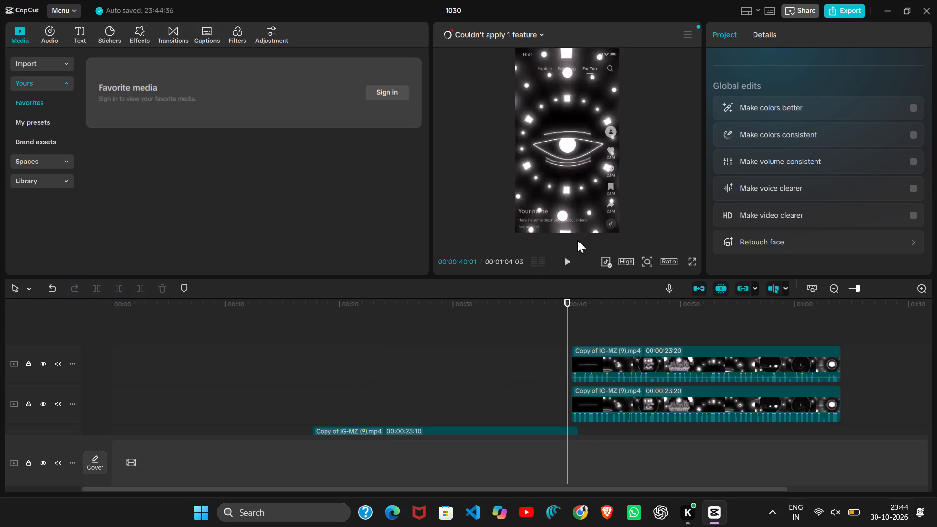
left_click(570, 258)
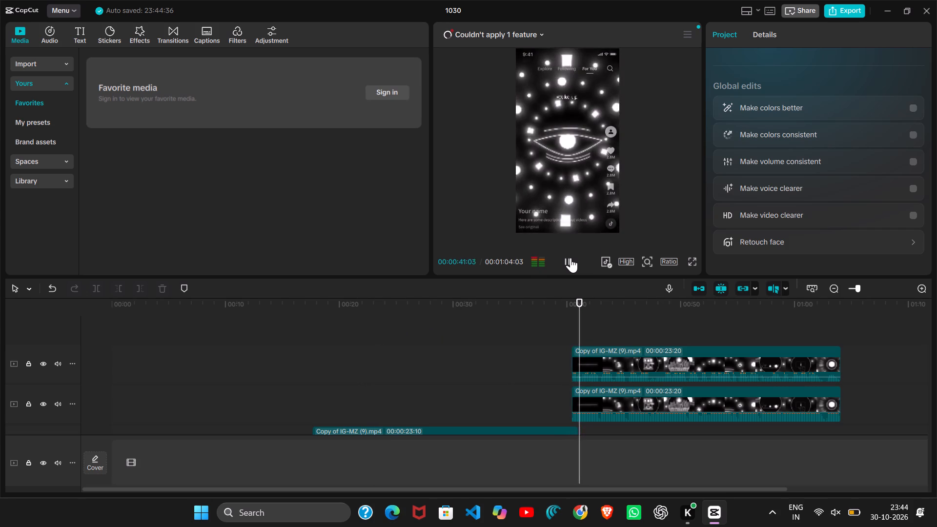
left_click(567, 265)
left_click(567, 265)
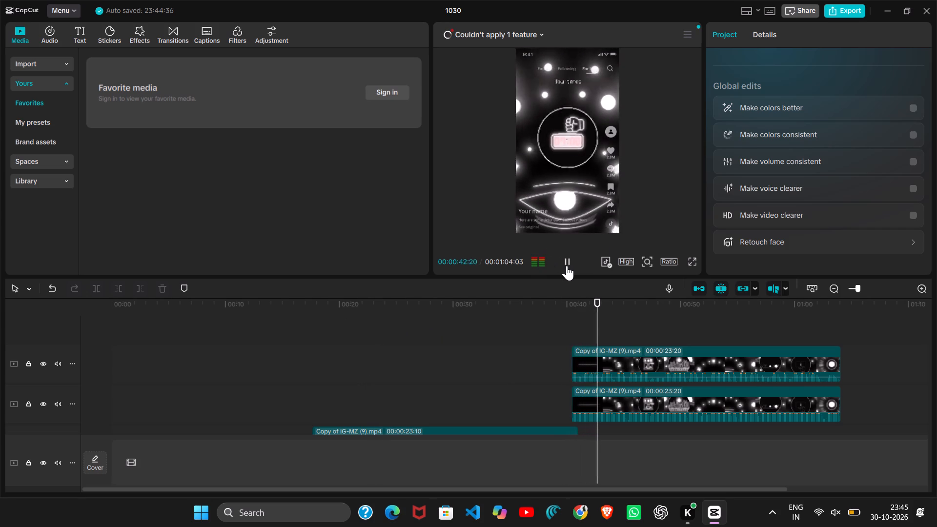
Scrub between the start and about 24 seconds to check the opening and second clips, ending with the playhead at 00:00:00:00.
left_click_drag(608, 307, 293, 341)
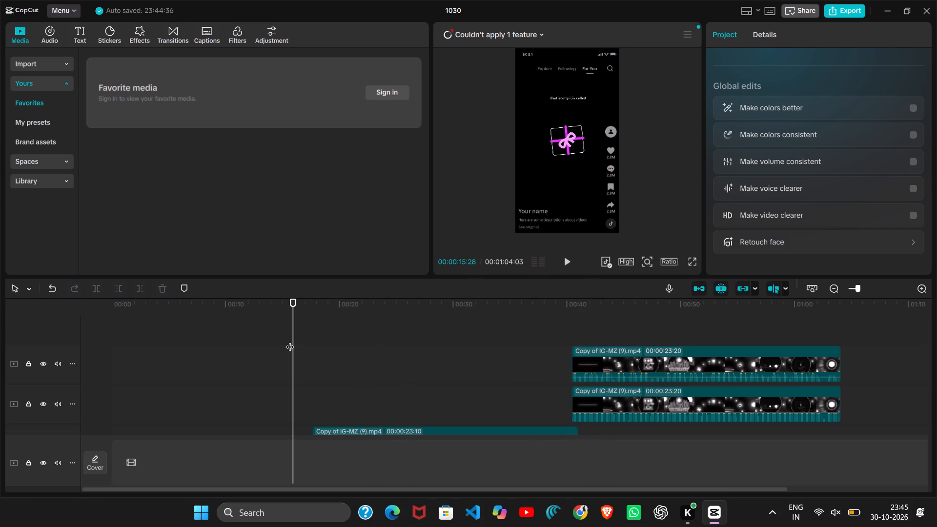
left_click_drag(293, 338, 109, 341)
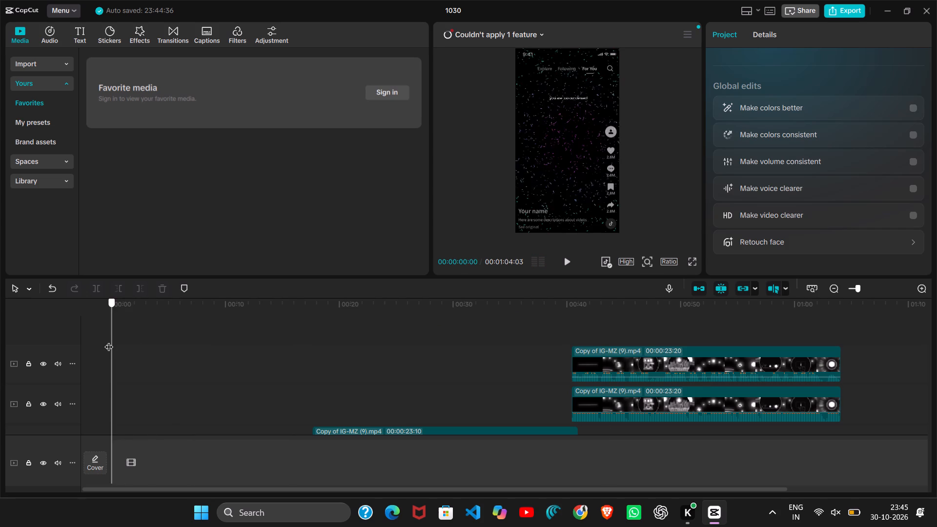
left_click_drag(109, 341, 386, 333)
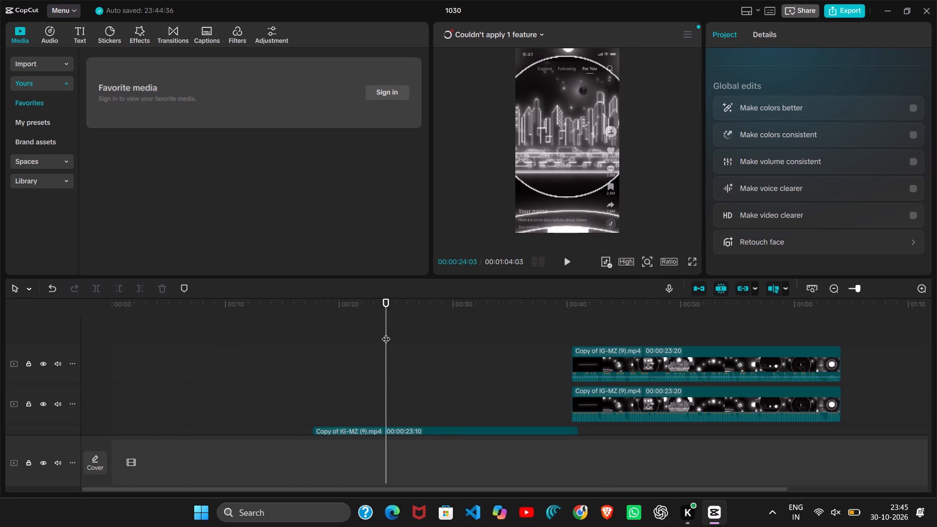
scroll(391, 357, "down", 1)
scroll(284, 346, "down", 1)
scroll(284, 346, "up", 5)
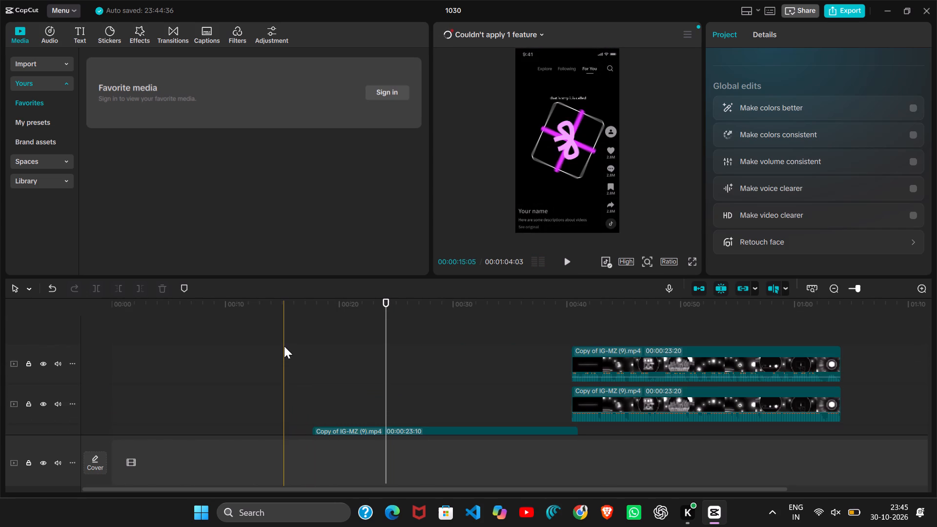
left_click_drag(386, 337, 203, 326)
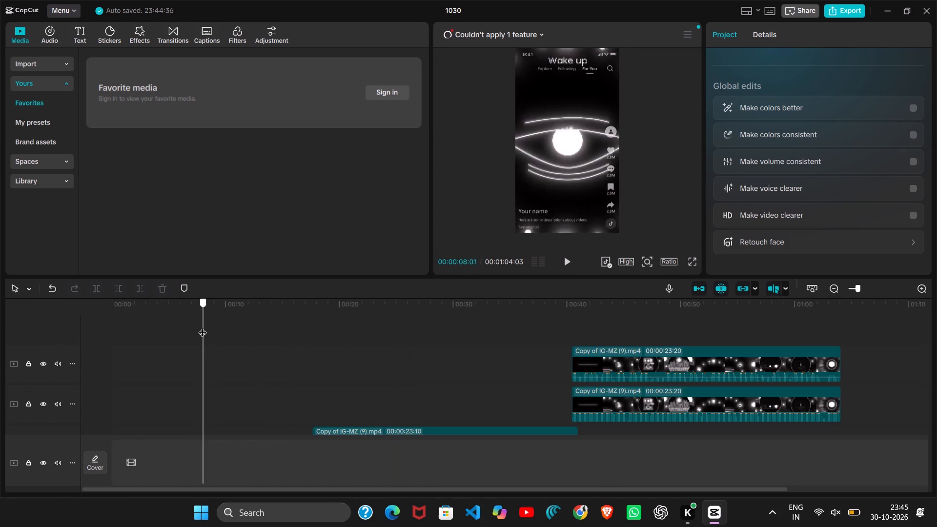
left_click_drag(203, 326, 111, 351)
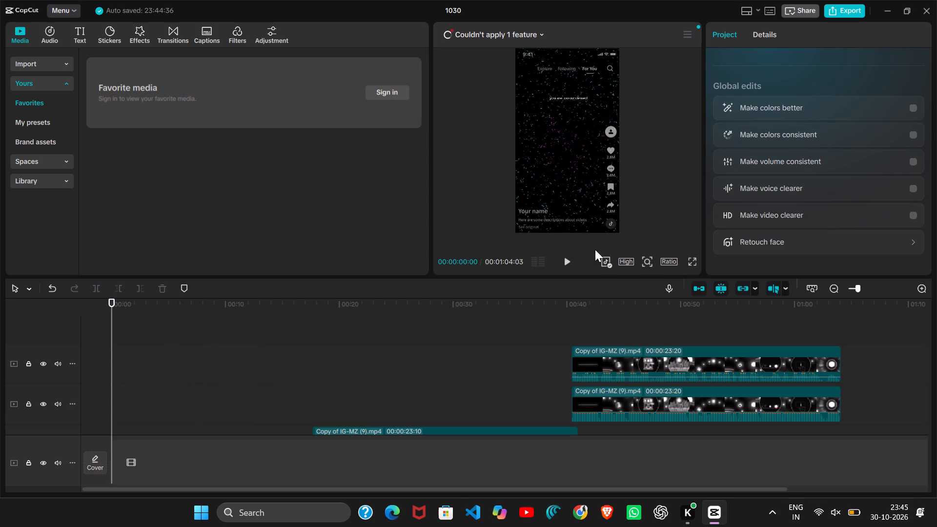
Play the sequence from the start to about 28 seconds, pausing near 9 seconds, to review the opening clip and the second clip.
left_click(567, 261)
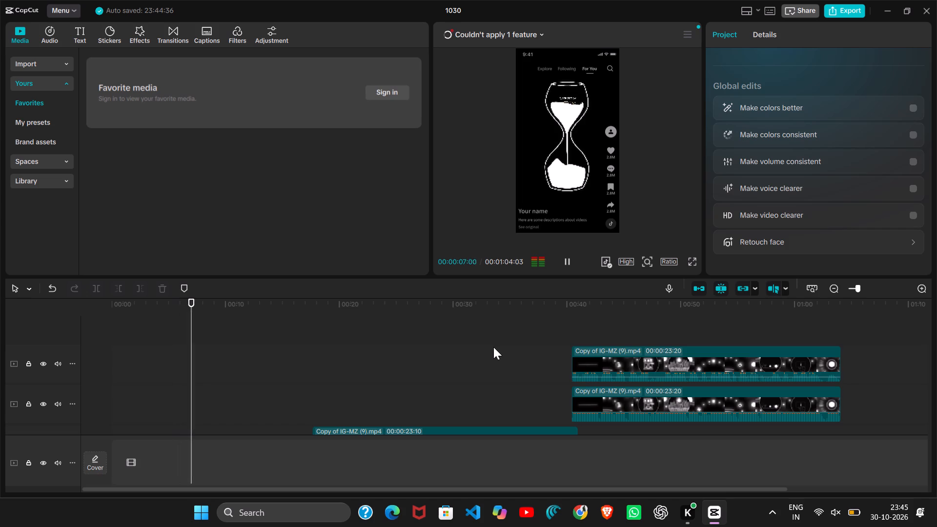
left_click(573, 258)
left_click(573, 258)
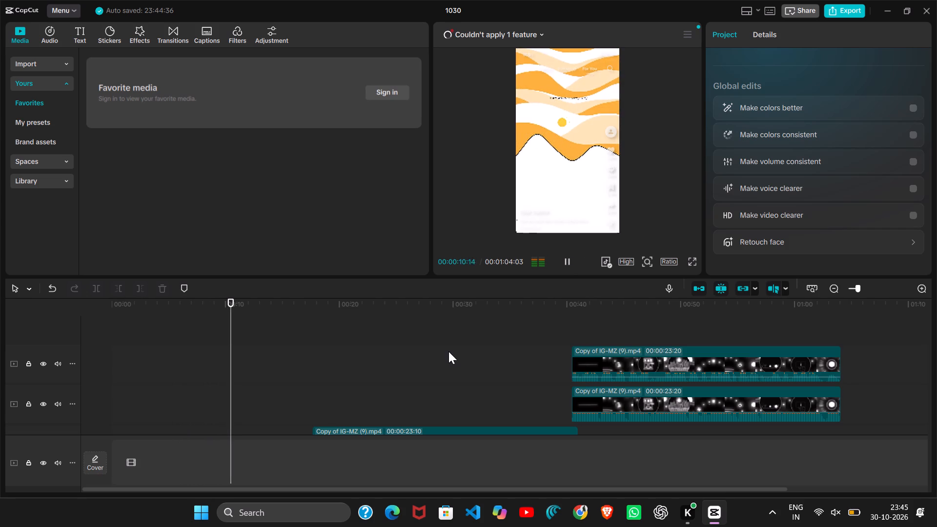
scroll(524, 331, "down", 4)
scroll(524, 331, "up", 2)
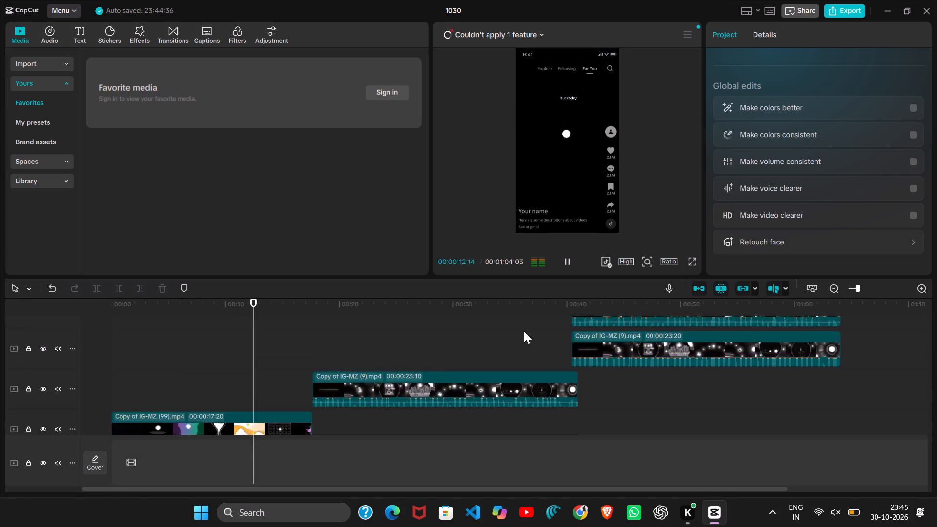
scroll(524, 331, "up", 1)
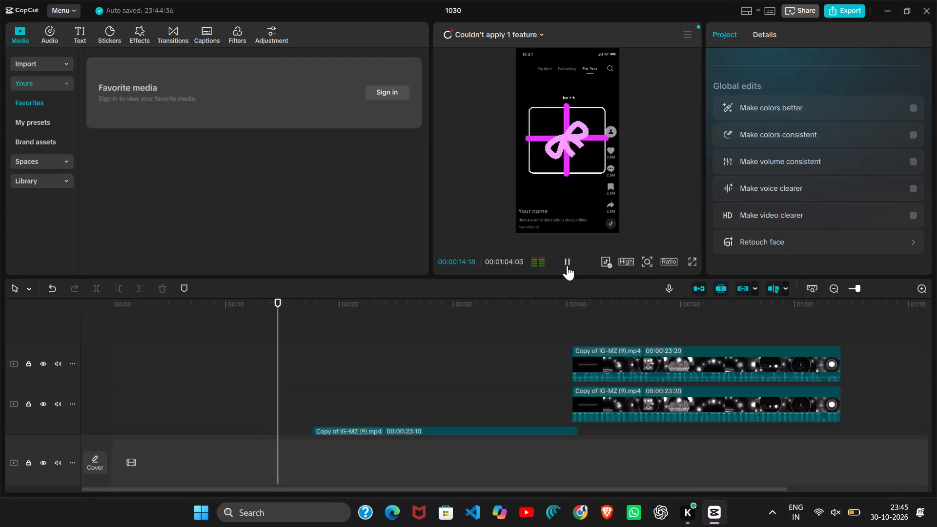
left_click_drag(524, 339, 561, 331)
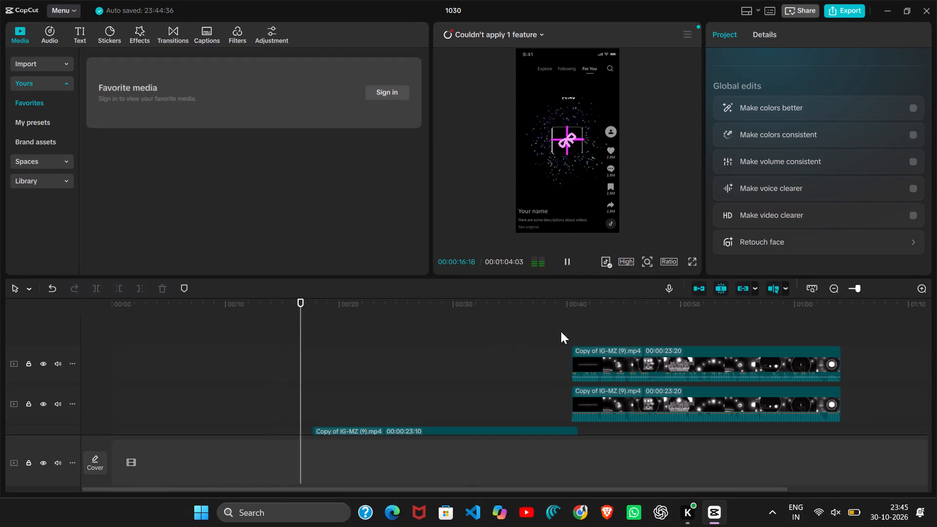
left_click_drag(561, 331, 607, 331)
left_click_drag(607, 331, 529, 327)
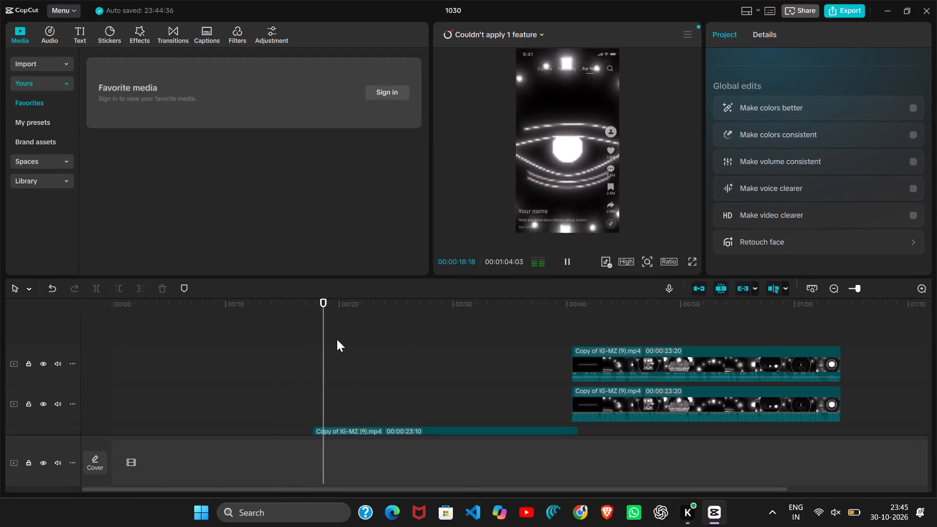
left_click_drag(331, 344, 351, 349)
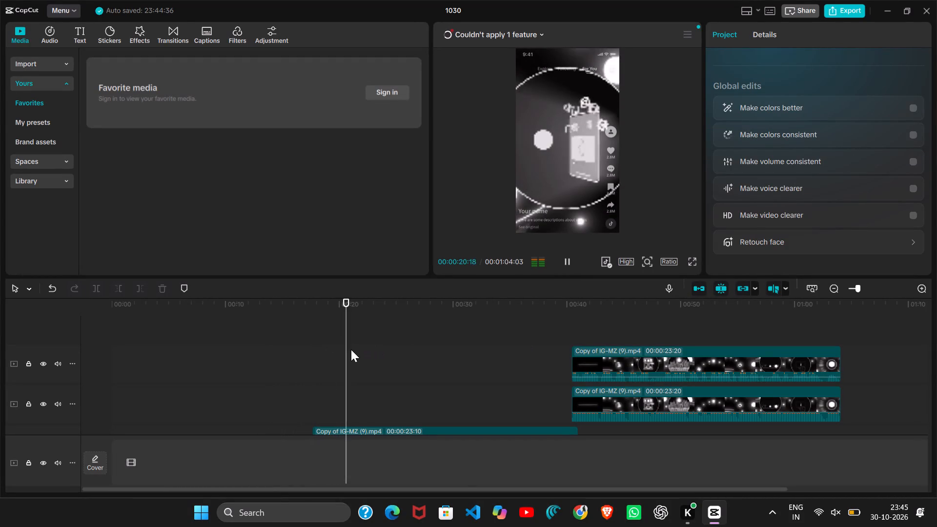
left_click_drag(350, 349, 389, 347)
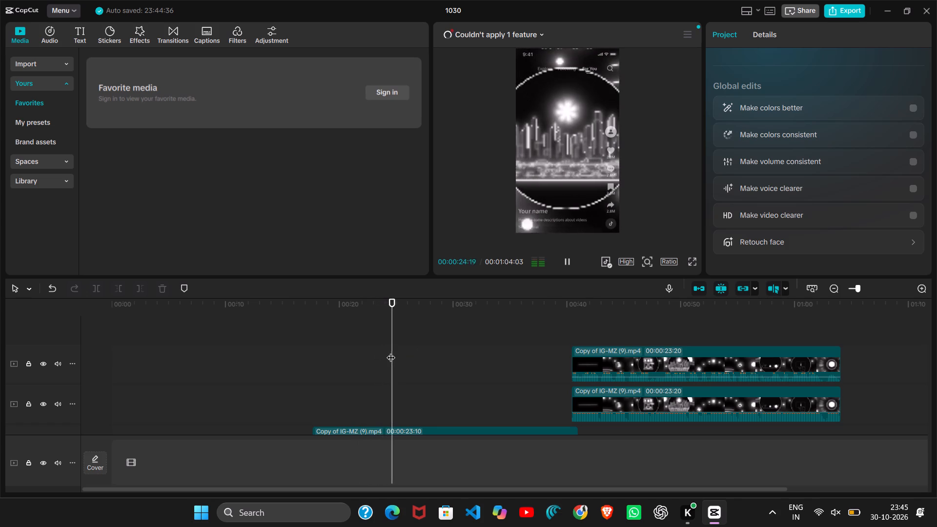
left_click_drag(391, 351, 441, 350)
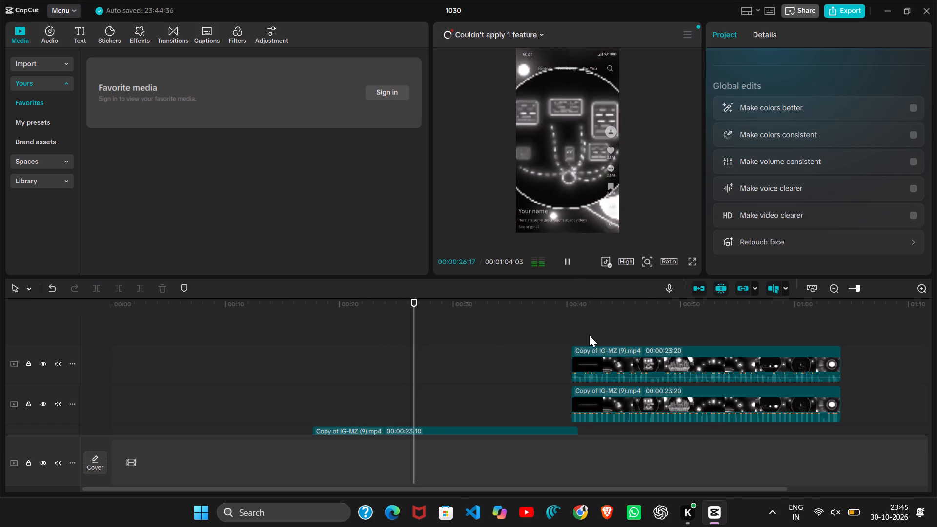
scroll(589, 335, "left", 3)
scroll(589, 335, "right", 3)
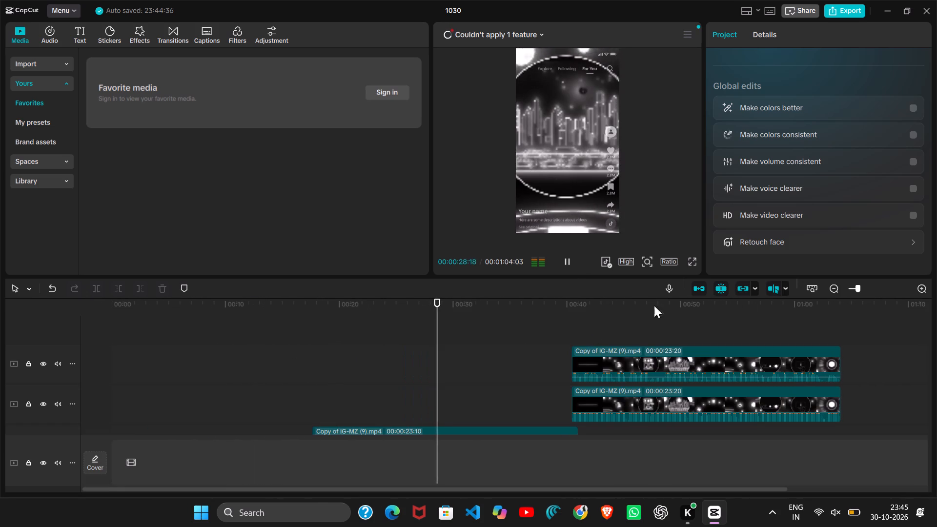
Scrub between about 27 and 45 seconds to check the middle and later clips, and pause near 31 seconds.
left_click_drag(457, 334, 308, 331)
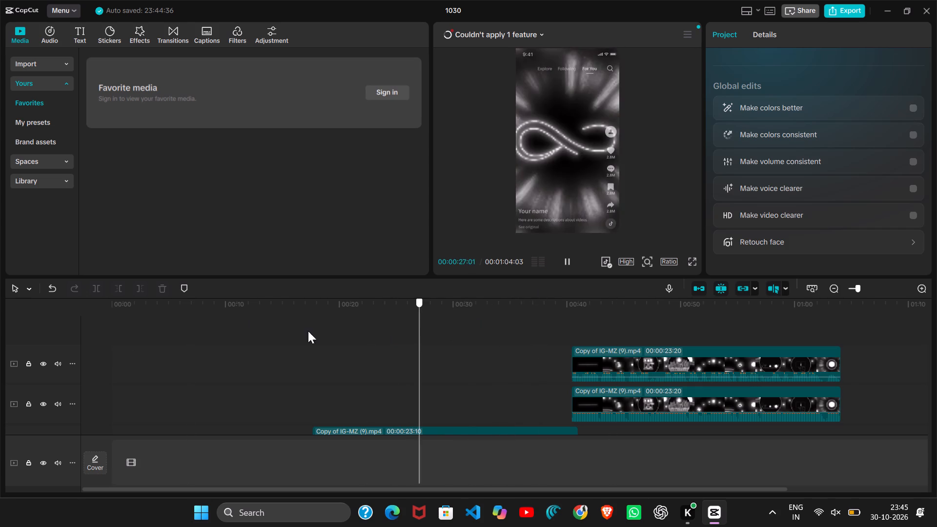
left_click_drag(308, 331, 642, 343)
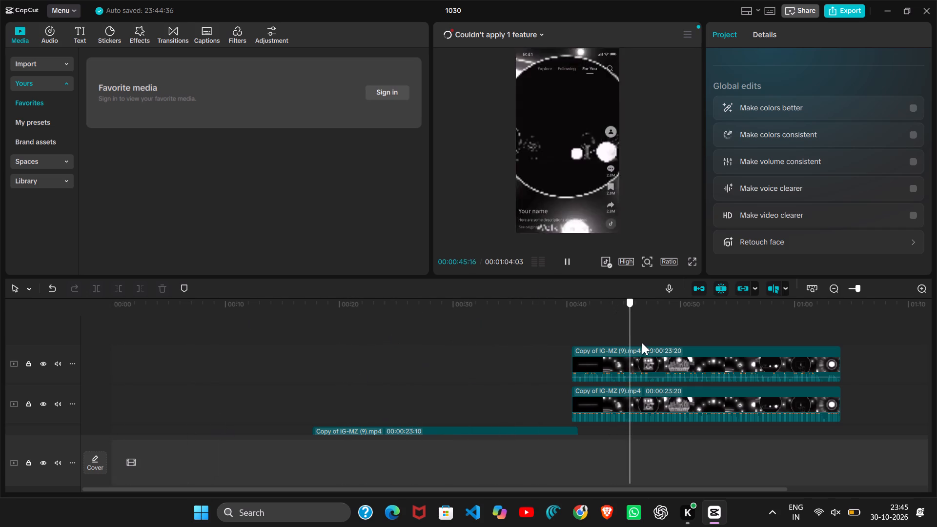
left_click_drag(642, 343, 464, 347)
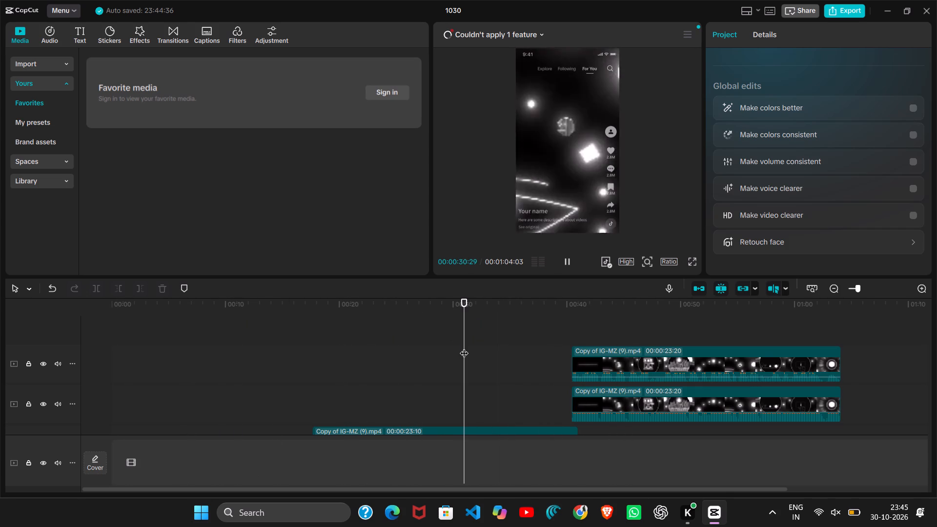
left_click(562, 260)
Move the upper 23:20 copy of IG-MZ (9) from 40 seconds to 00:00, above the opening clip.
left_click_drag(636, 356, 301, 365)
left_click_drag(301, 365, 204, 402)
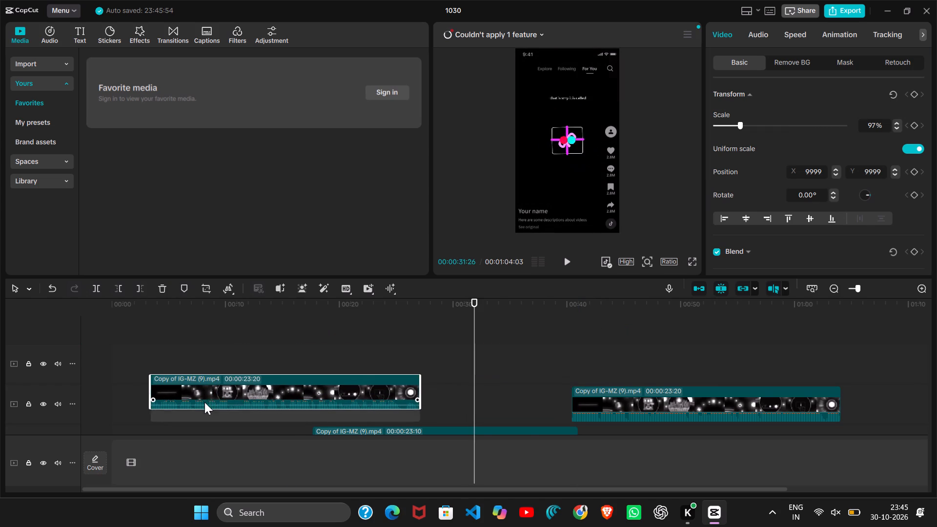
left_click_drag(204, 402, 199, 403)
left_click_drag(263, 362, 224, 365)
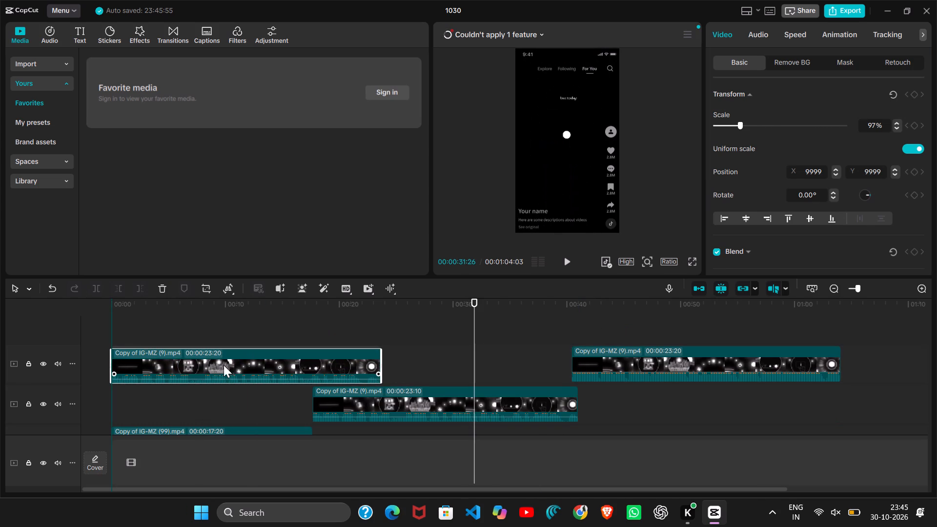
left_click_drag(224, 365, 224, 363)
Move the 23:10 copy of IG-MZ (9) onto its own top track, starting at about 20 seconds.
left_click_drag(452, 413, 485, 351)
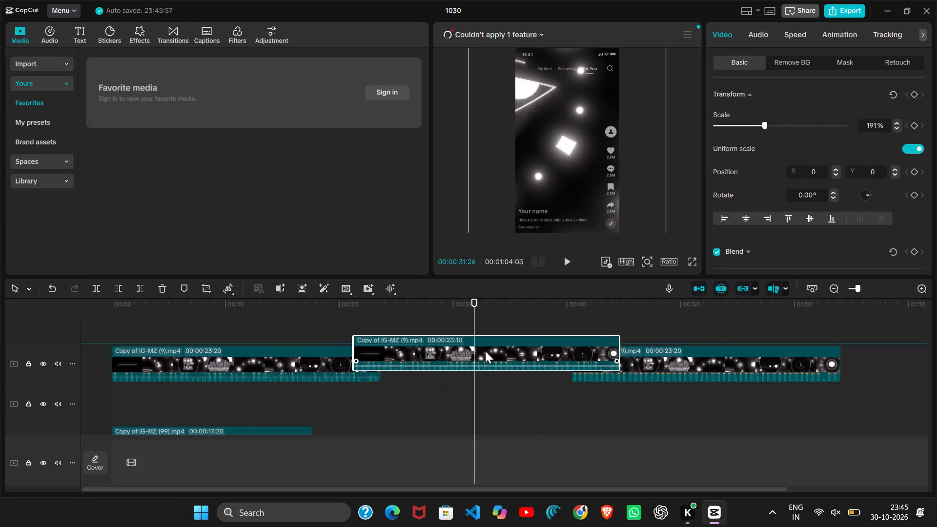
left_click_drag(485, 351, 479, 345)
Move the 10:06 copy of IG-MZ (9) to about 21 seconds on the IG-MZ (99) clip's track, and shorten its end to about 6 seconds.
scroll(471, 400, "down", 1)
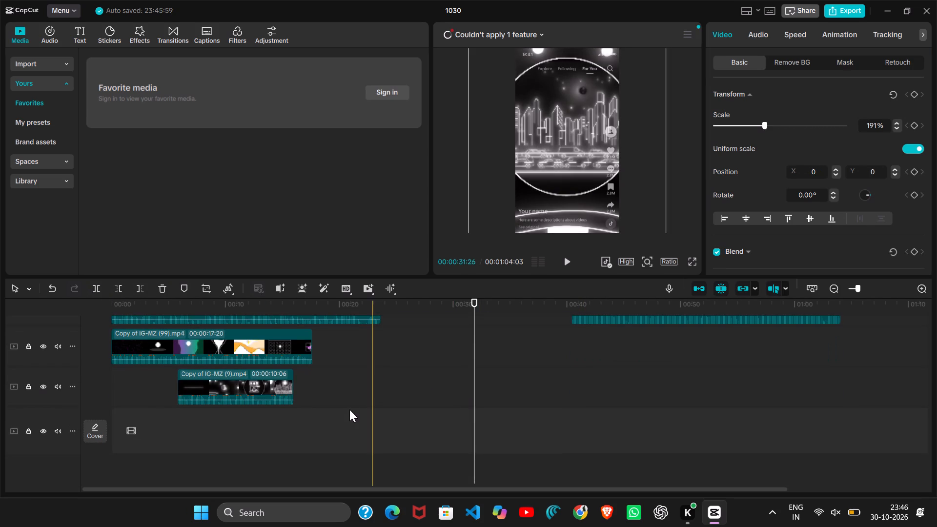
left_click_drag(204, 384, 379, 352)
left_click(397, 383)
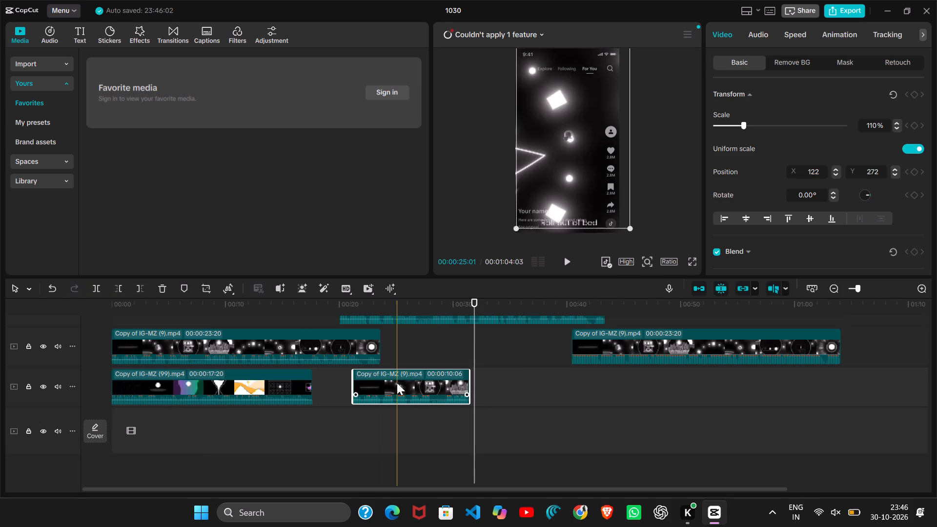
left_click_drag(469, 385, 425, 385)
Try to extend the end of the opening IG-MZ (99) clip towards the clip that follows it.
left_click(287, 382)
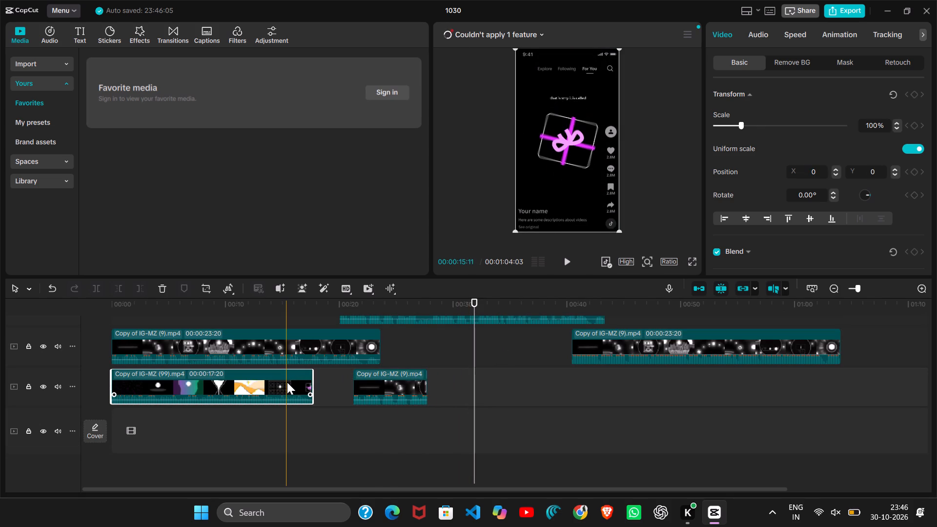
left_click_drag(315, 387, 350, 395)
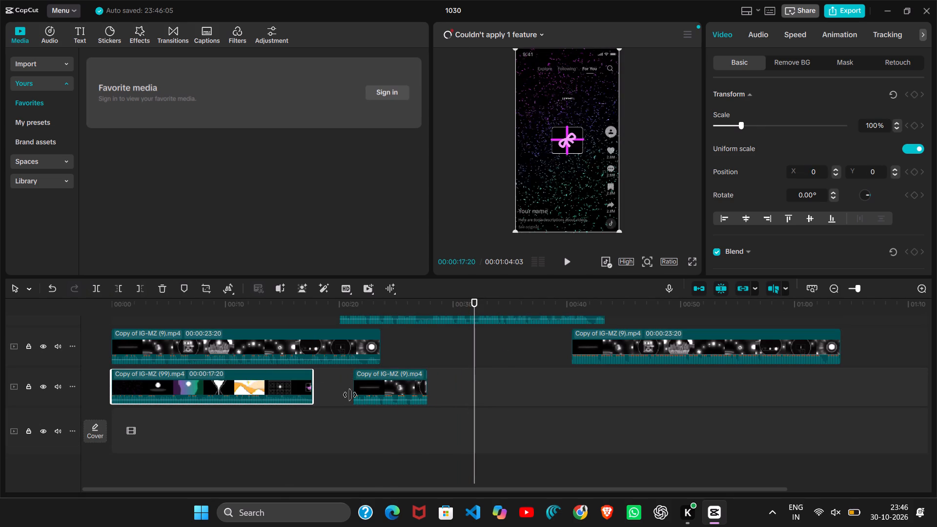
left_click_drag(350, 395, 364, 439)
Extend the end of the shortened IG-MZ (9) copy at about 21 seconds to a duration of 23:20.
left_click(402, 388)
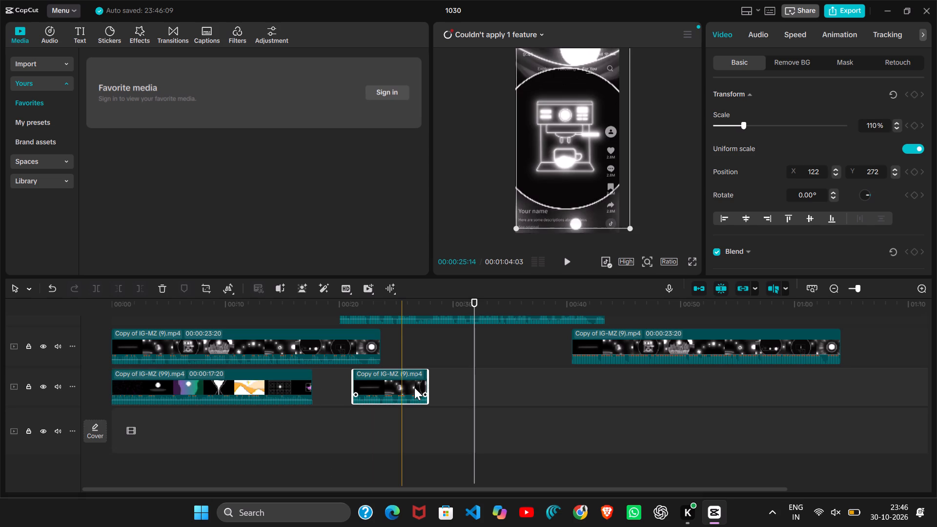
left_click_drag(430, 387, 688, 386)
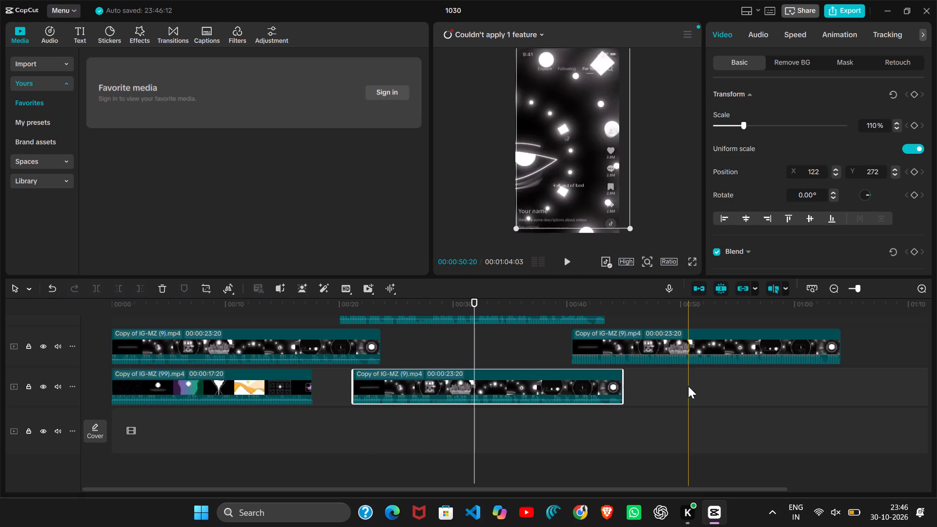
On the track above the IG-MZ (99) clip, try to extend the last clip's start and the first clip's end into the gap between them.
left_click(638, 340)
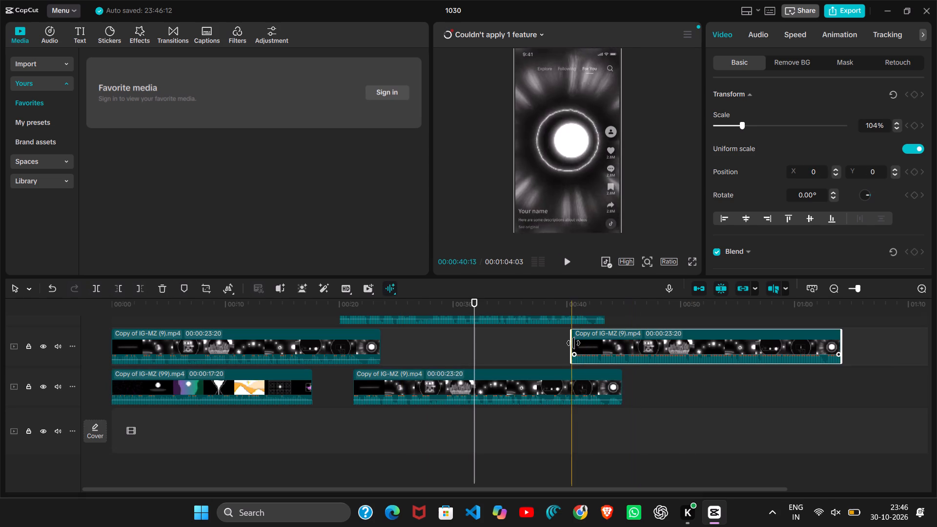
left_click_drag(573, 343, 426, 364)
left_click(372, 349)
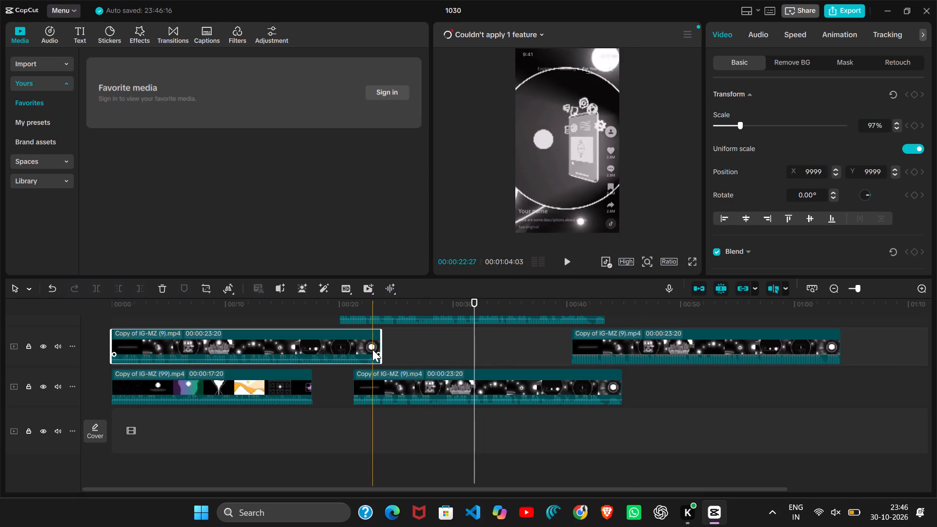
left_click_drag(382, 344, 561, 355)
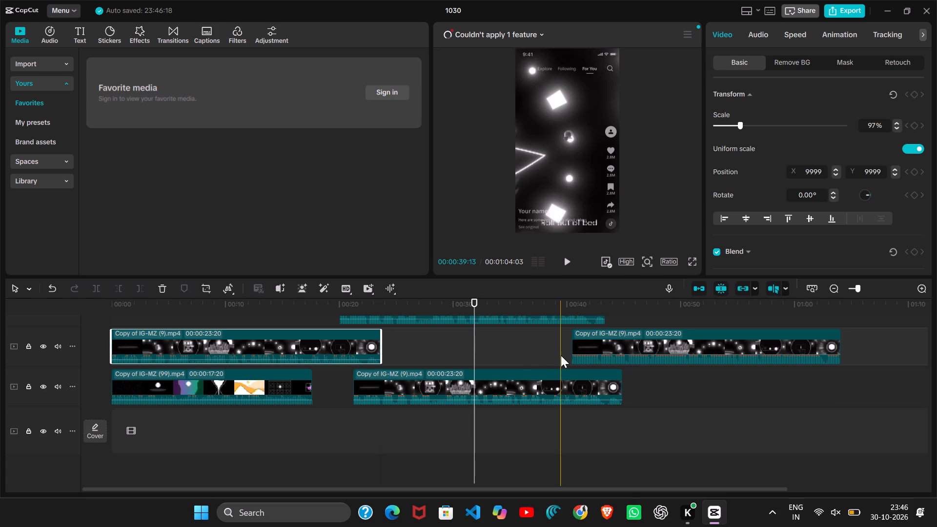
Extend the end of the top-track IG-MZ (9) clip to a duration of 23:20.
scroll(561, 355, "up", 1)
left_click(577, 359)
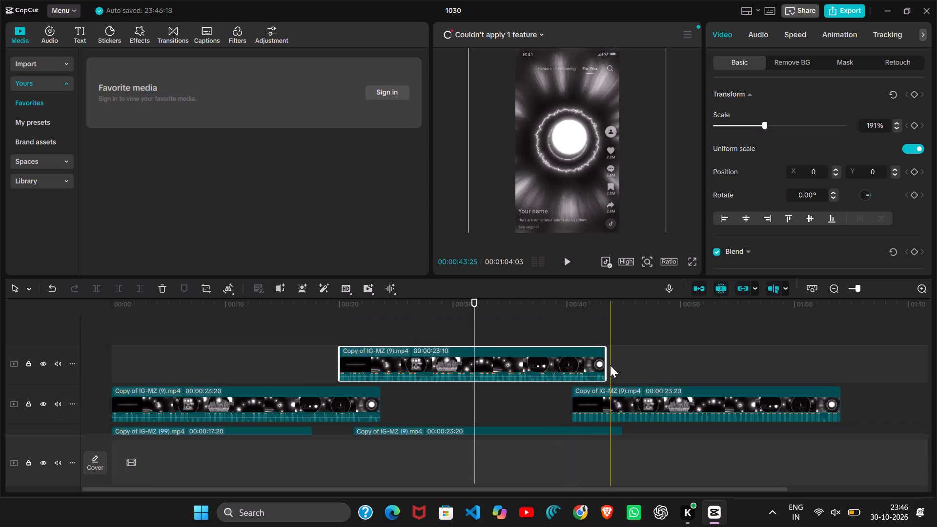
left_click_drag(606, 365, 669, 366)
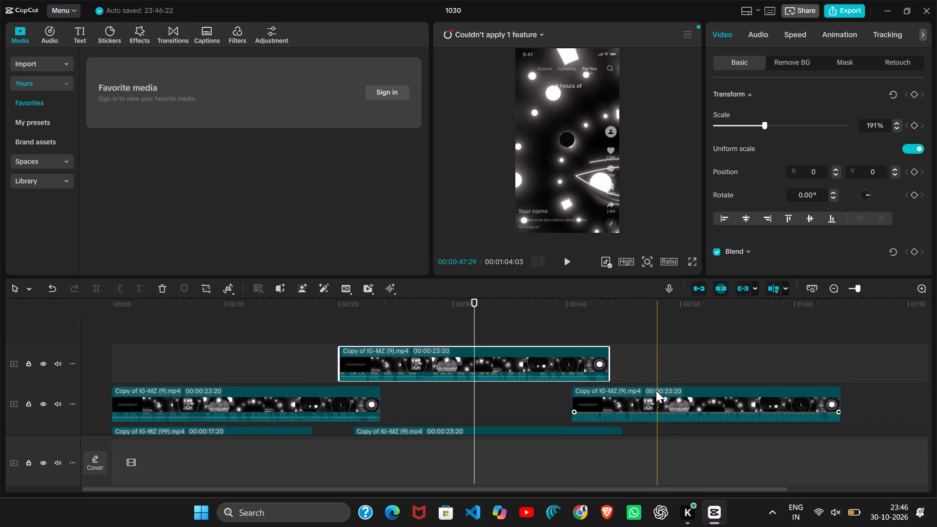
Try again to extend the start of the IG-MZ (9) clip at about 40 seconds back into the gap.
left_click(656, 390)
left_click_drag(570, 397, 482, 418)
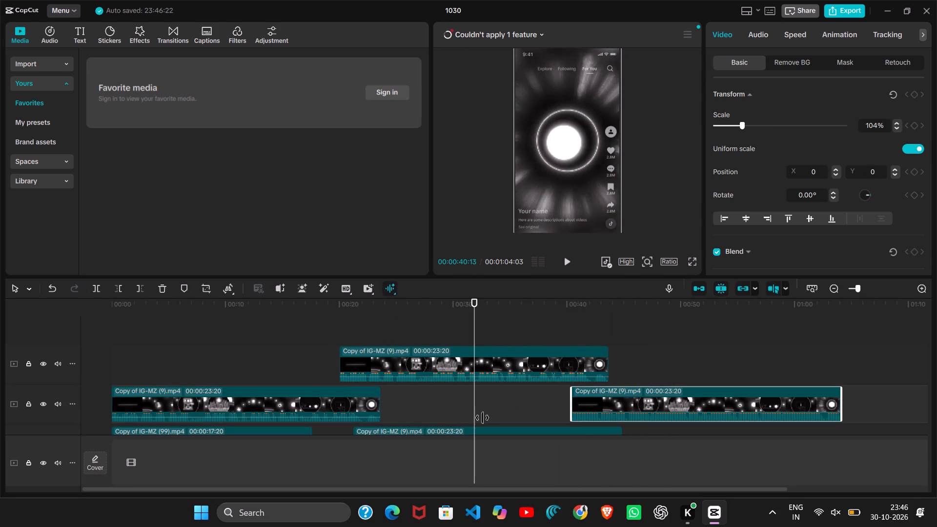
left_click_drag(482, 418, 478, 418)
Move the IG-MZ (9) copy from 00:00 to about 16 seconds, just before the last clip on its track.
left_click_drag(332, 413, 297, 362)
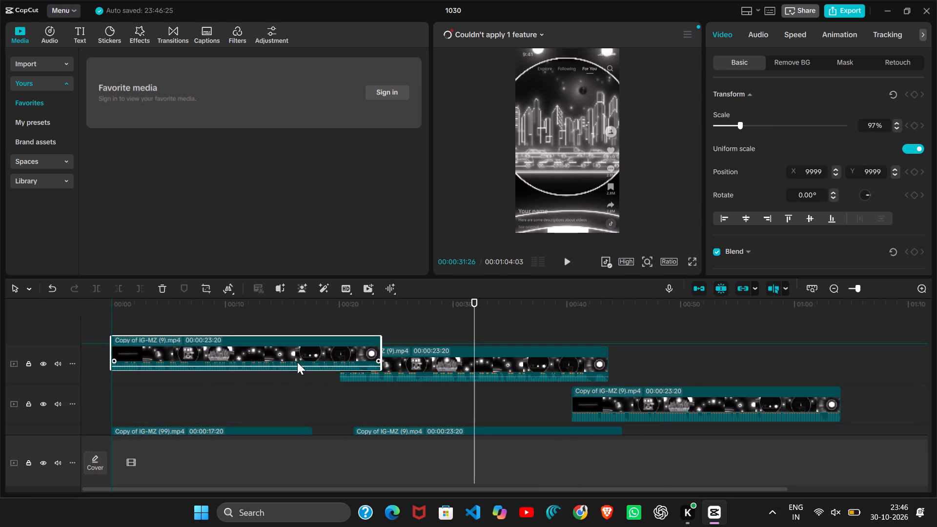
left_click_drag(297, 362, 516, 413)
scroll(284, 371, "right", 2)
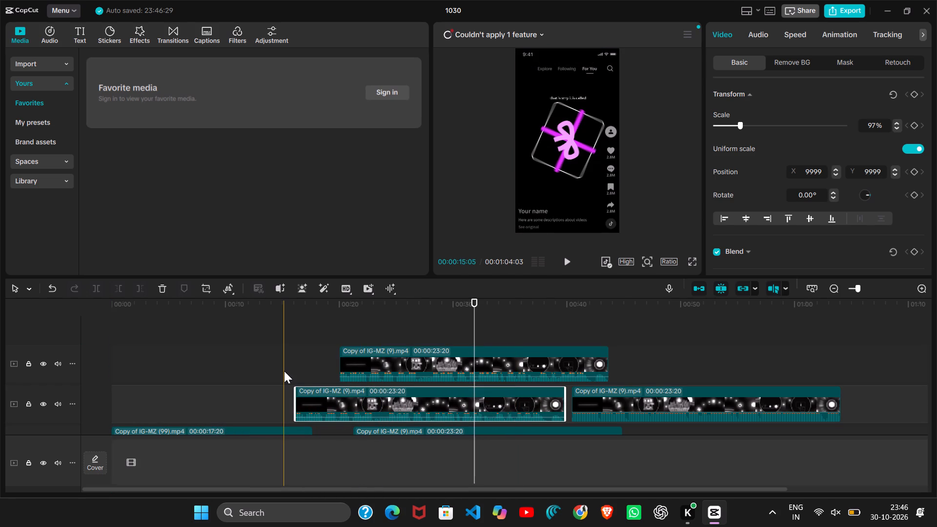
Play from near the start and skip ahead to about one minute, examining the opening clip and the rearranged copies.
left_click_drag(476, 328, 214, 336)
left_click_drag(214, 336, 120, 340)
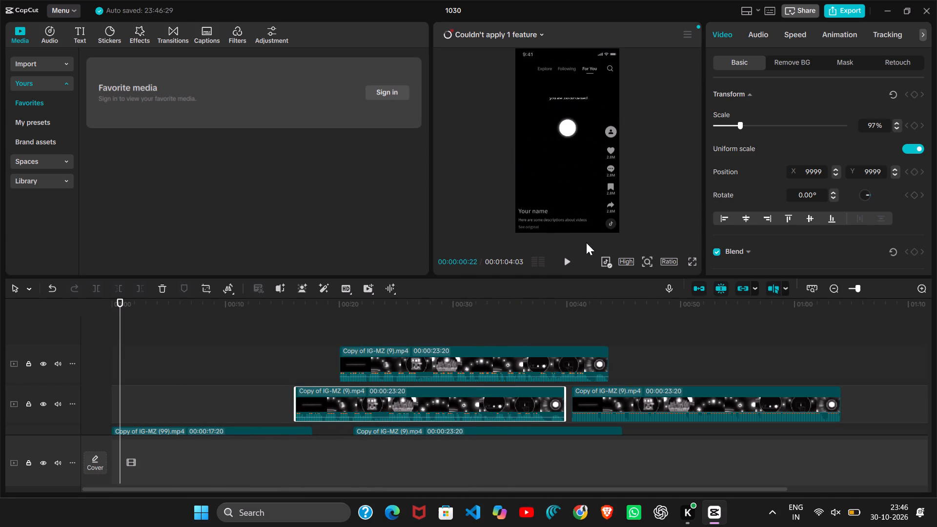
left_click(571, 255)
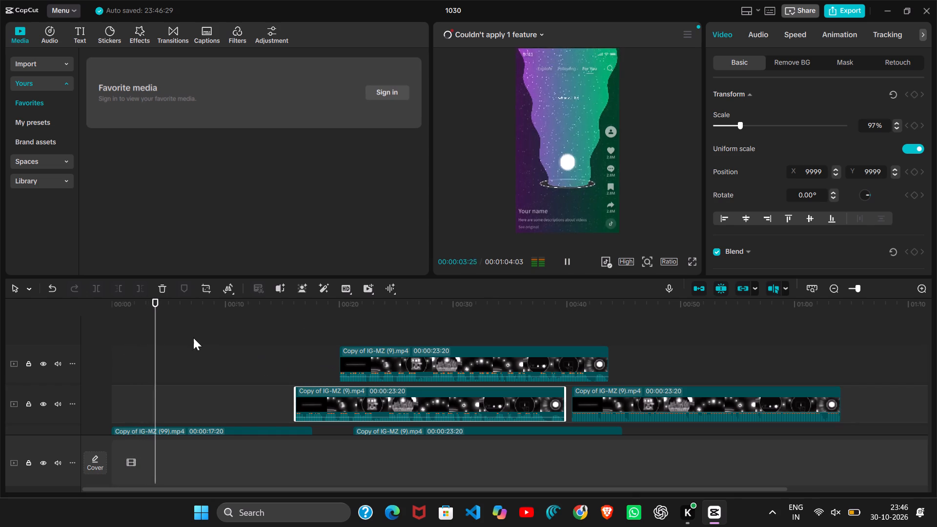
left_click_drag(177, 341, 203, 339)
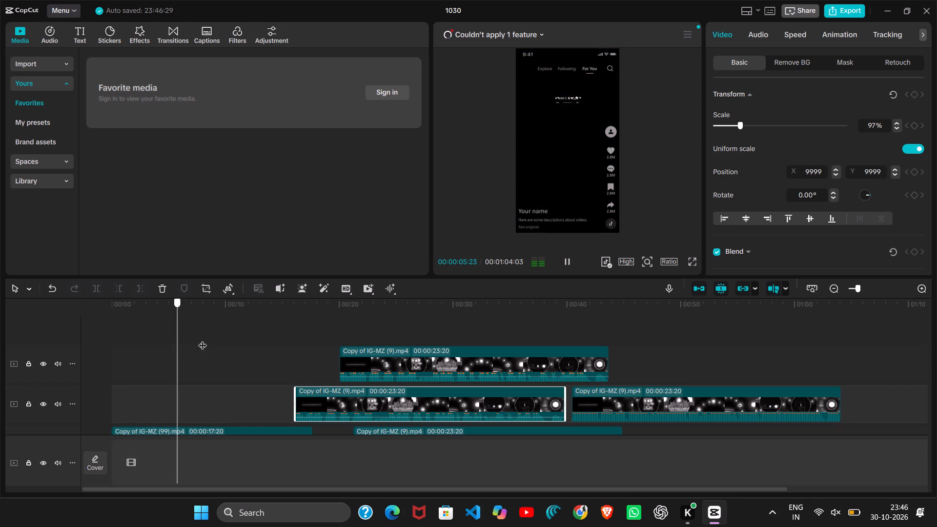
left_click_drag(203, 339, 380, 322)
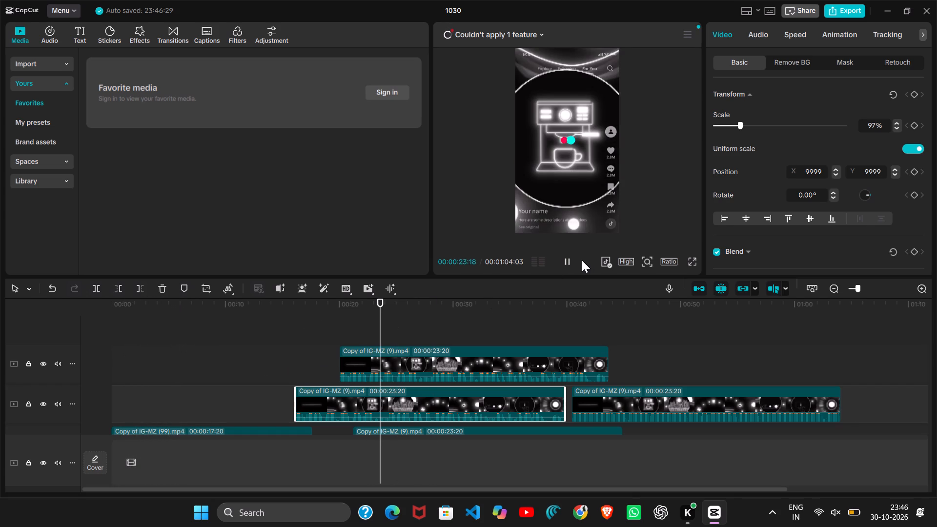
left_click(570, 259)
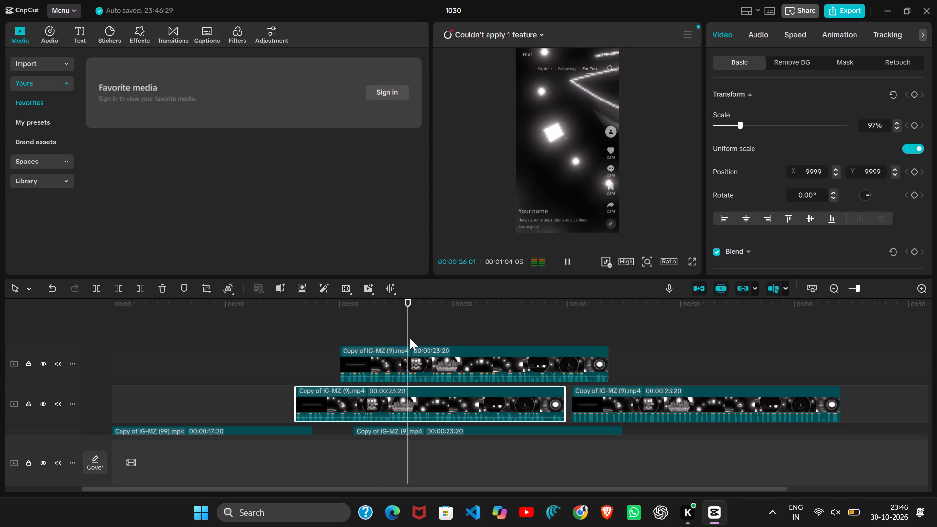
left_click_drag(420, 337, 463, 338)
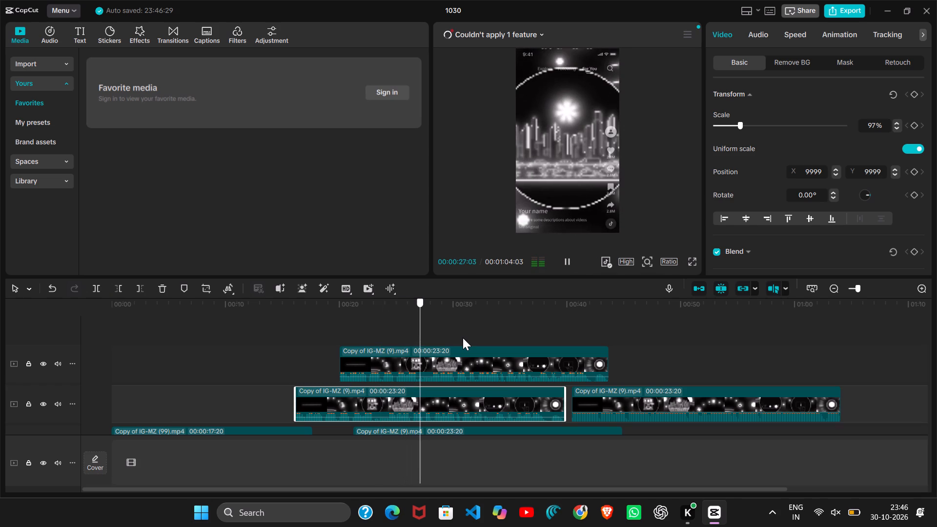
left_click_drag(463, 338, 792, 335)
left_click_drag(794, 336, 740, 343)
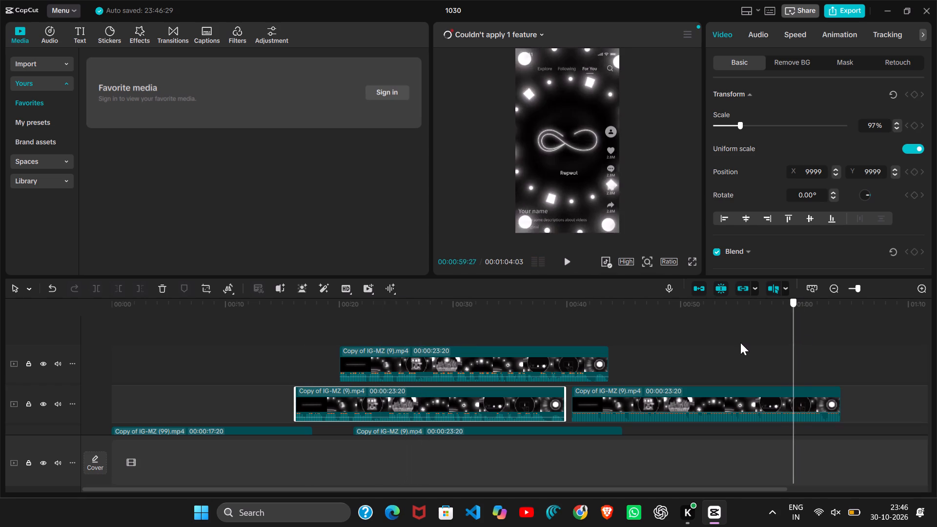
Return to the start of the sequence and play to about 12 seconds, reviewing the opening clip and the track layout.
left_click_drag(740, 343, 122, 404)
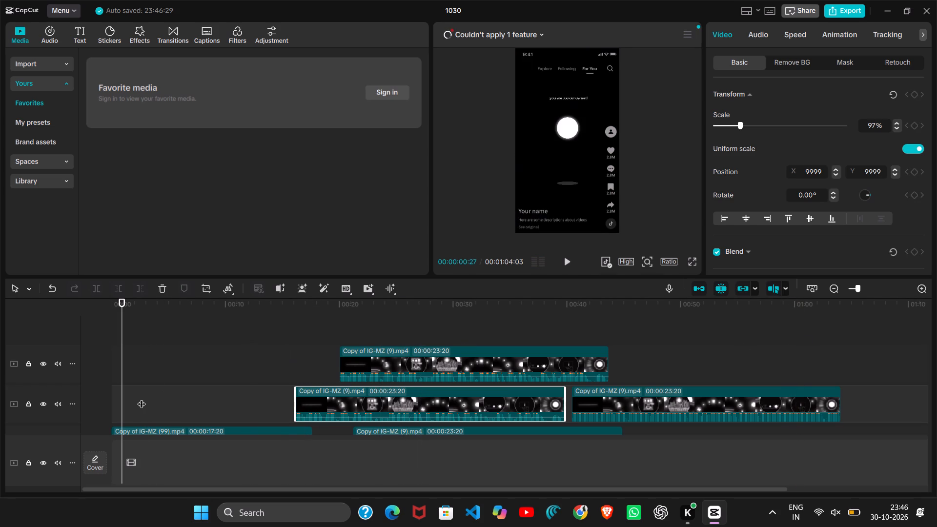
left_click(563, 263)
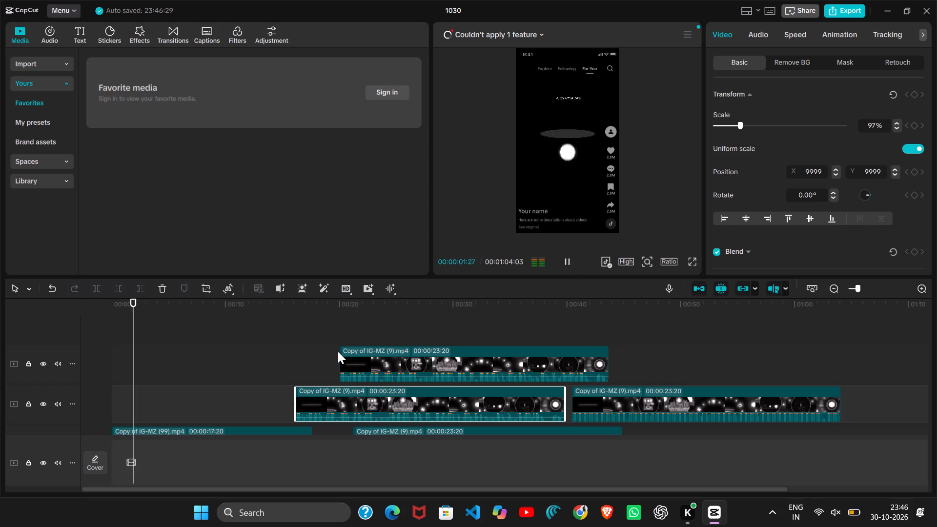
scroll(338, 351, "down", 1)
scroll(338, 351, "up", 1)
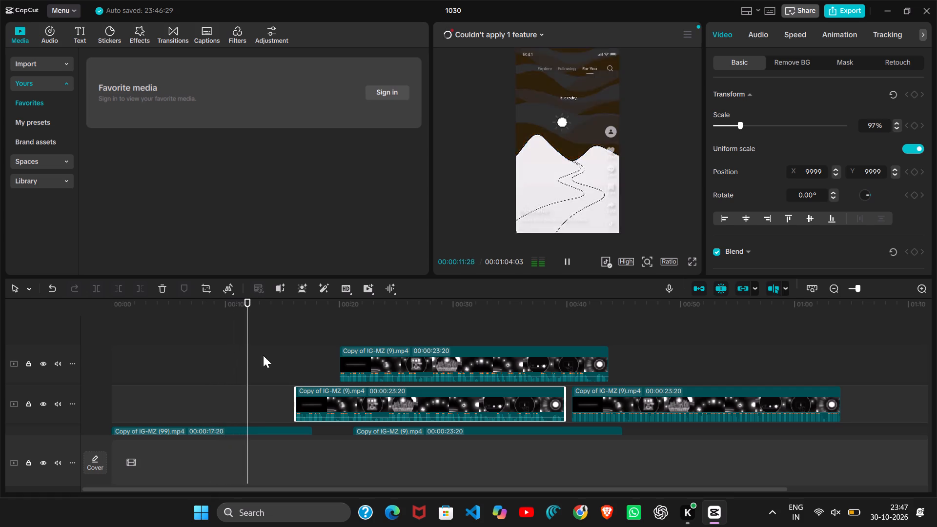
Try to apply Enhance voice to the IG-MZ (9) clip on the top track.
left_click_drag(259, 356, 349, 361)
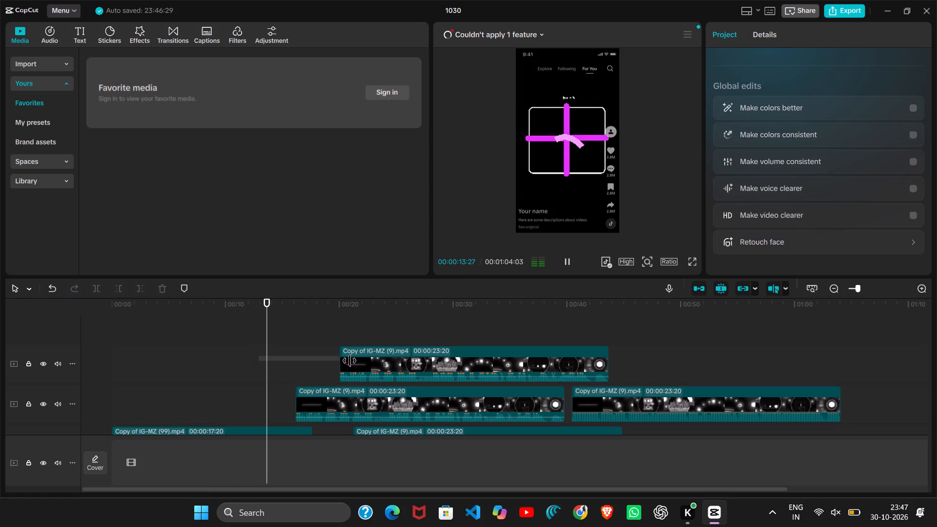
left_click_drag(349, 361, 350, 360)
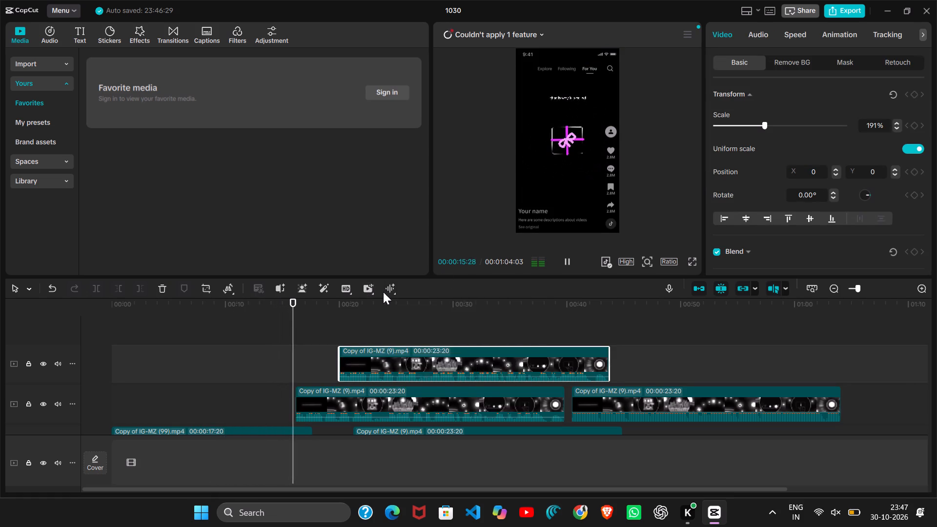
left_click(383, 292)
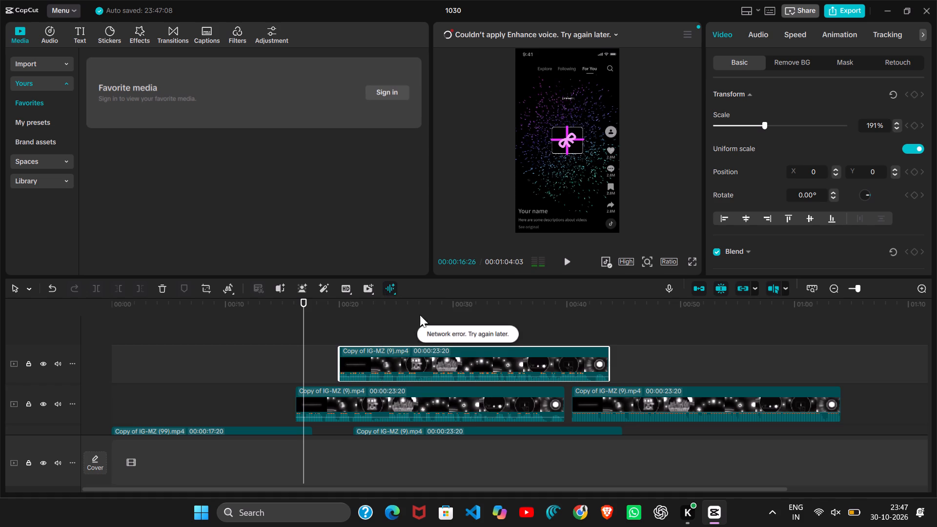
Play on to about 28 seconds and move the top-track IG-MZ (9) clip to start at about 32 seconds.
left_click(567, 269)
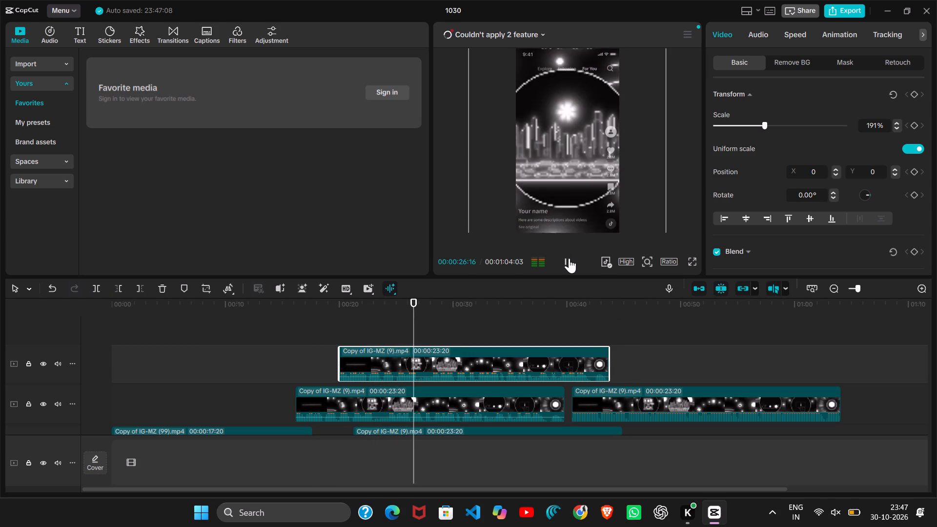
left_click_drag(524, 354, 666, 374)
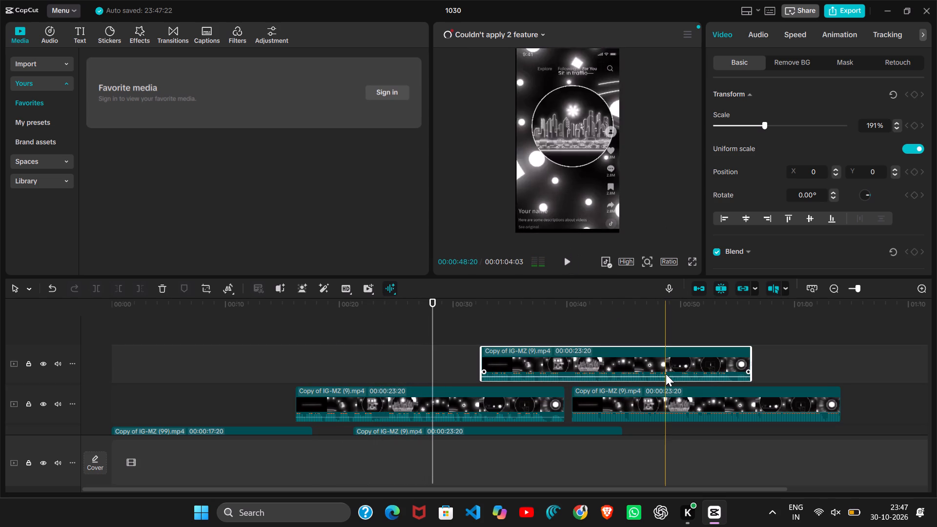
Line up three IG-MZ (9) copies end to end on the top track, starting at 0, about 24 and about 47 seconds.
left_click_drag(666, 365, 821, 361)
left_click_drag(517, 399, 581, 361)
left_click_drag(581, 361, 612, 359)
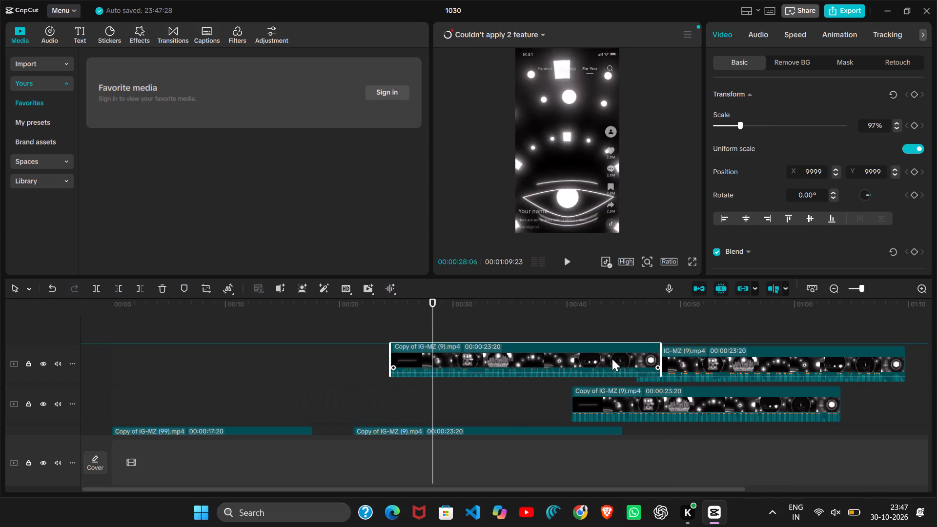
left_click_drag(612, 359, 601, 365)
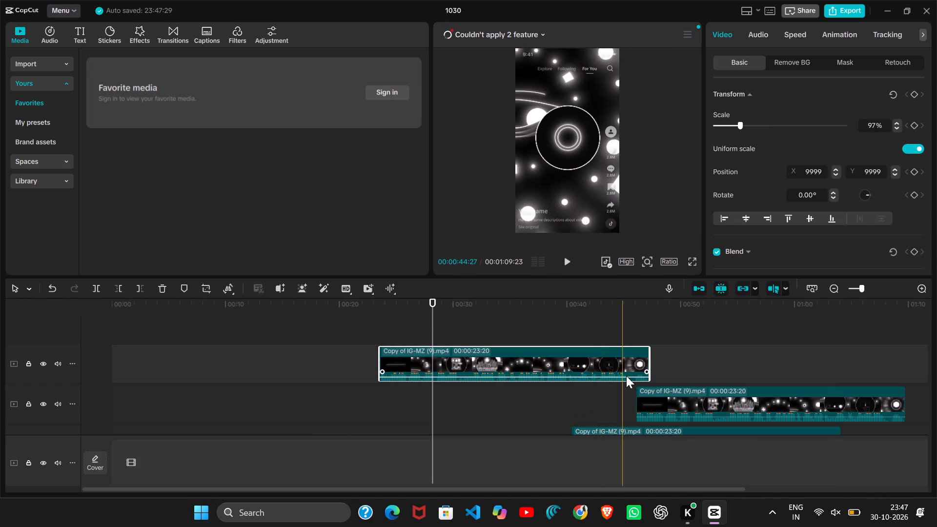
left_click_drag(671, 403, 686, 362)
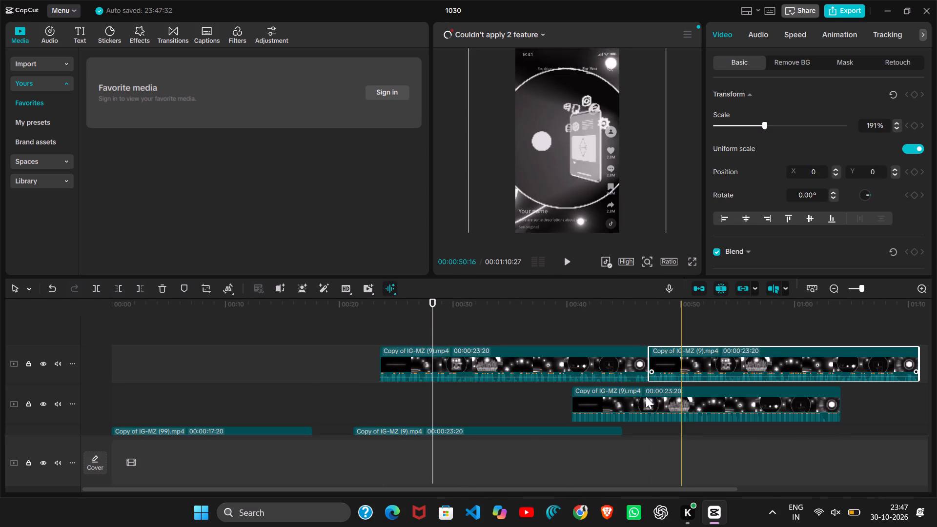
left_click_drag(642, 398, 184, 360)
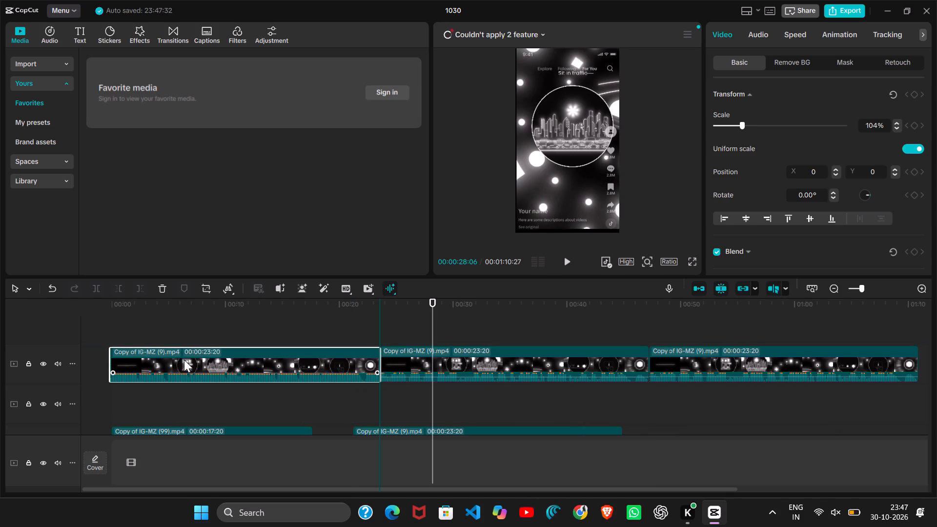
left_click_drag(184, 360, 180, 359)
Restagger the three copies: the first one track lower near 0 seconds, the others on top at about 25 and 49 seconds.
left_click_drag(430, 401, 431, 367)
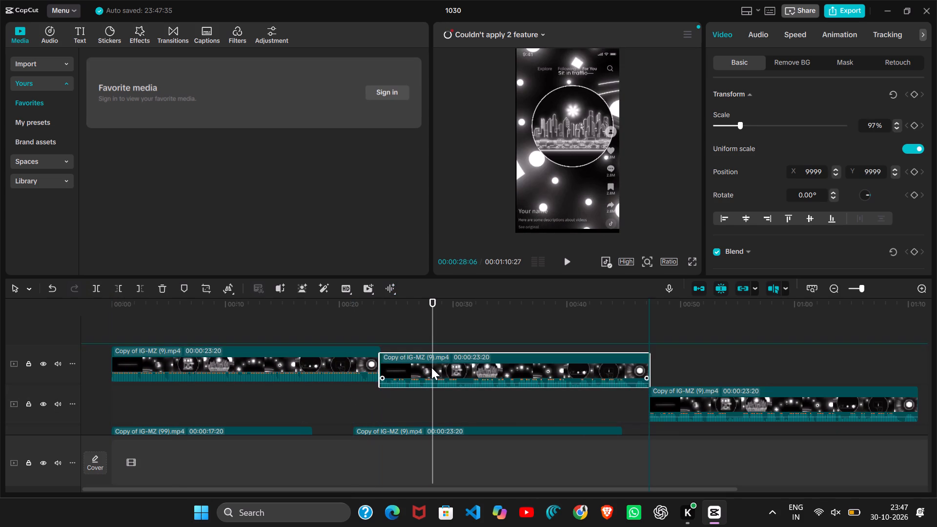
left_click_drag(431, 367, 435, 357)
left_click_drag(313, 367, 322, 414)
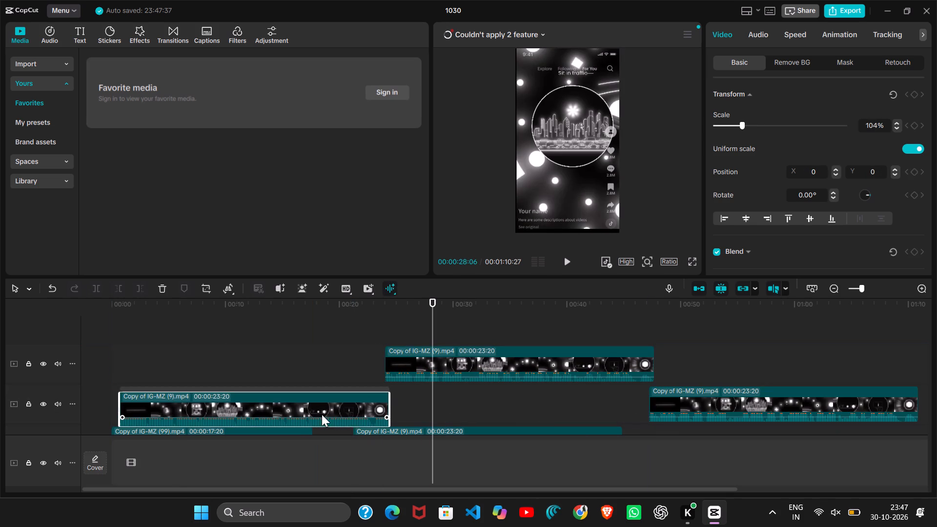
left_click_drag(322, 414, 320, 411)
left_click_drag(482, 371, 487, 422)
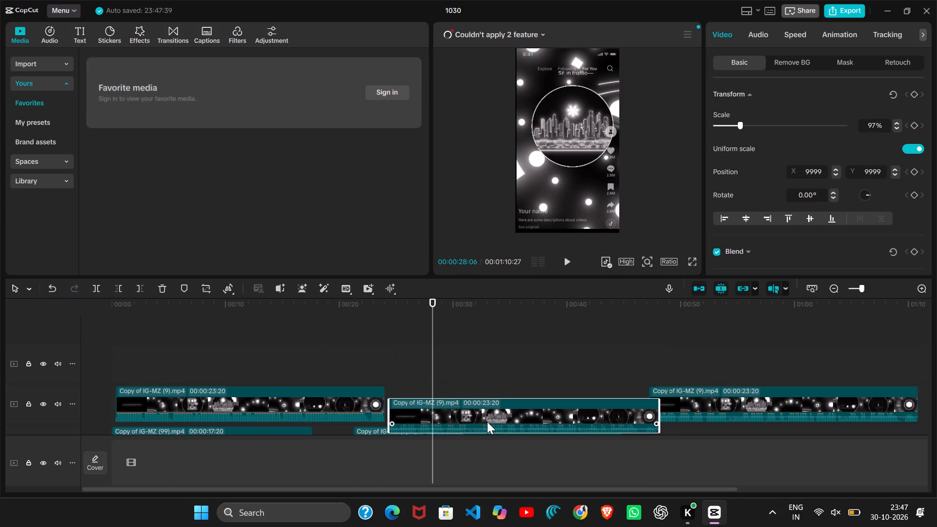
left_click_drag(487, 422, 488, 421)
left_click_drag(666, 398, 691, 354)
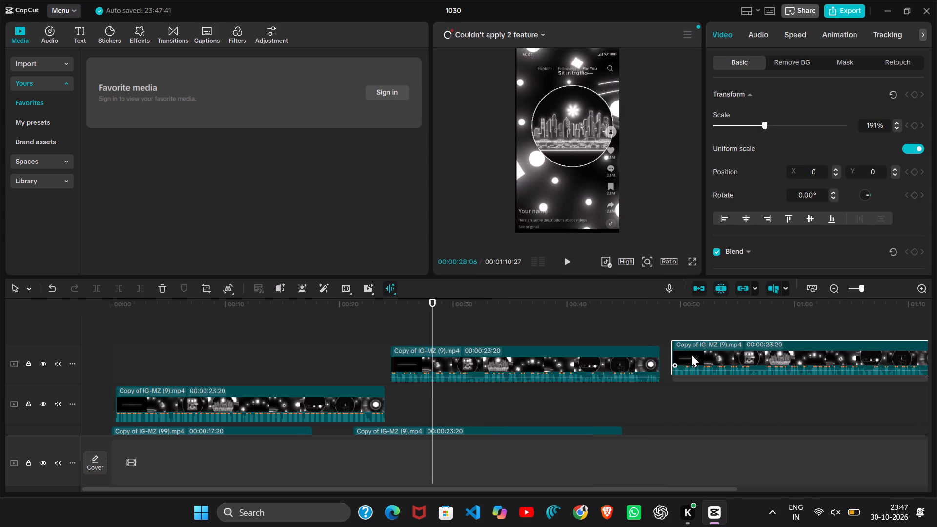
left_click_drag(691, 354, 691, 354)
Play briefly, raise the lowest track's IG-MZ (9) copy one track at about 28 seconds, and shift IG-MZ (99) to about 25 seconds.
left_click(570, 263)
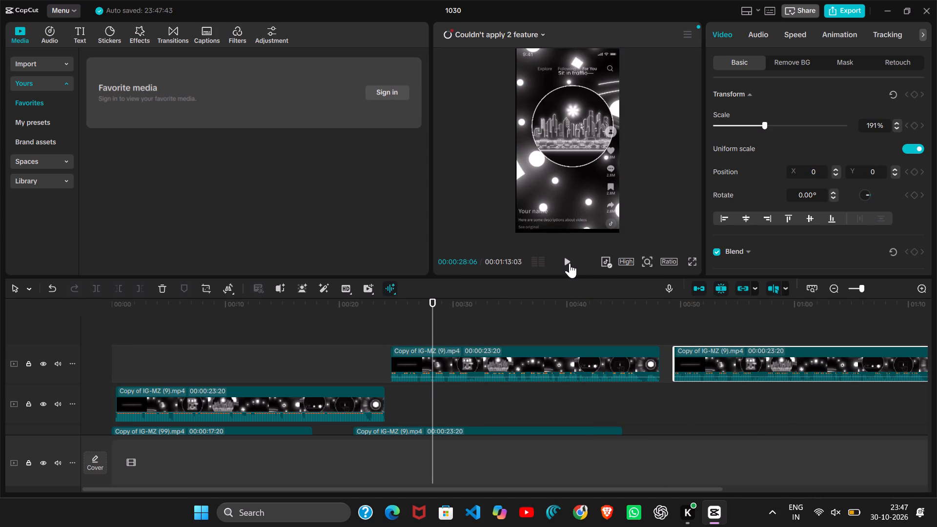
scroll(538, 423, "down", 2)
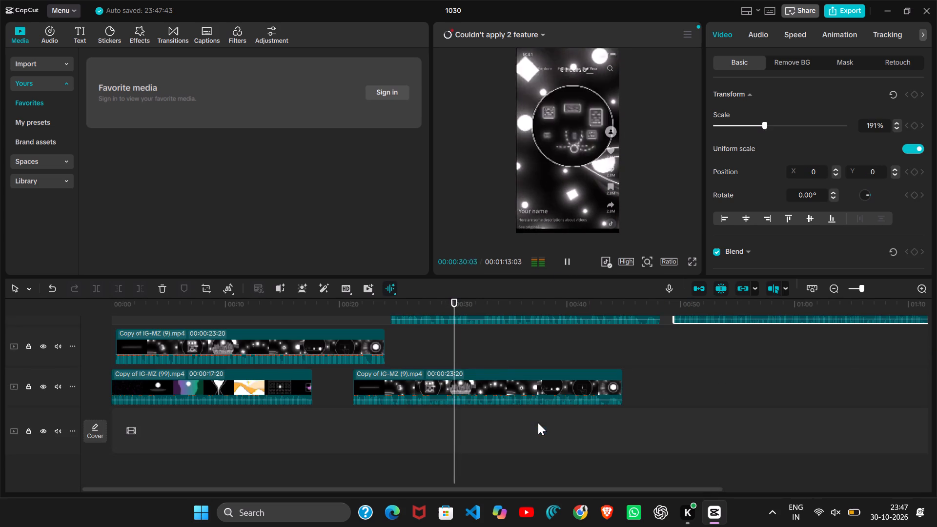
left_click_drag(504, 398, 587, 363)
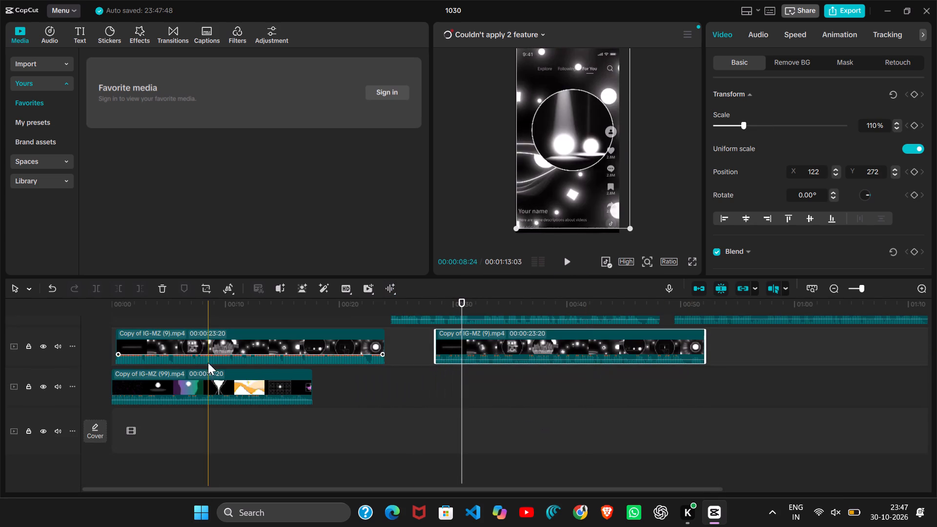
left_click_drag(210, 378, 497, 402)
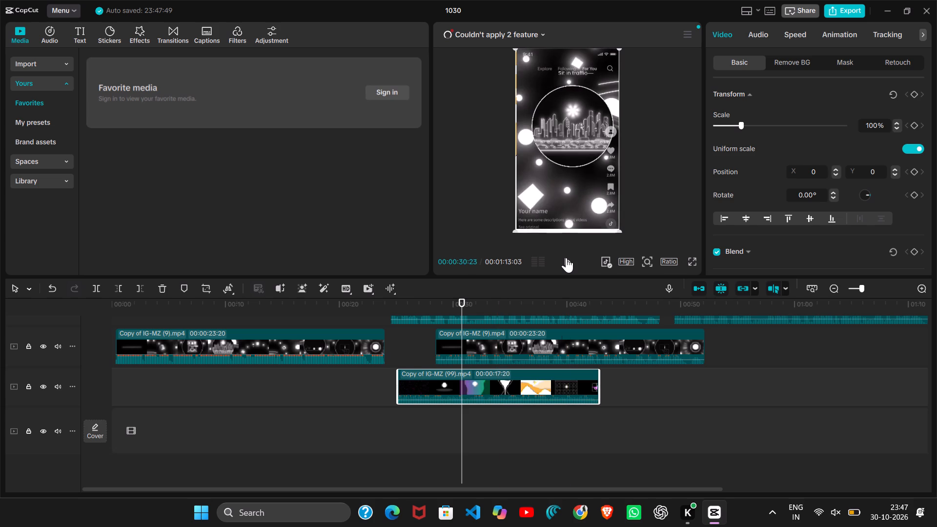
Play on to about 49 seconds and move the last IG-MZ (9) copy to start at about 48 seconds on its own top track.
left_click(566, 259)
scroll(544, 314, "up", 1)
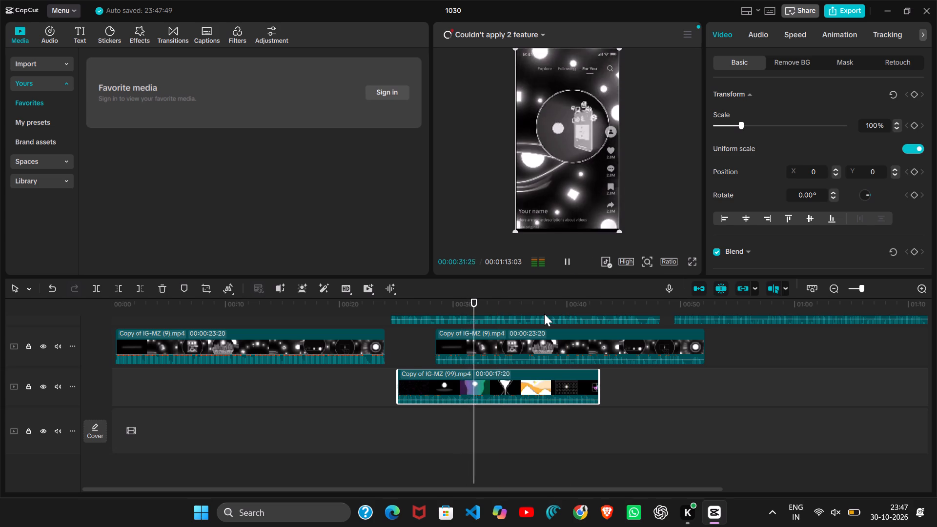
scroll(544, 332, "up", 1)
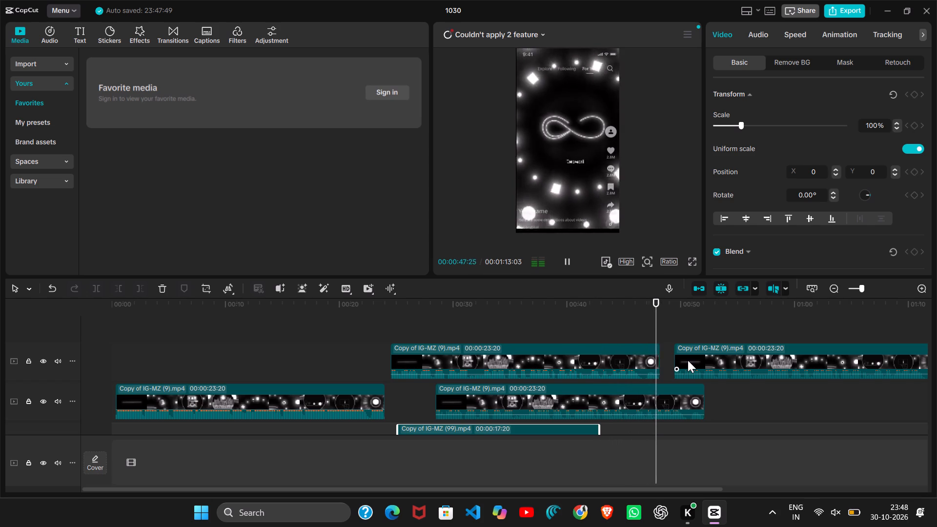
left_click_drag(702, 355, 683, 355)
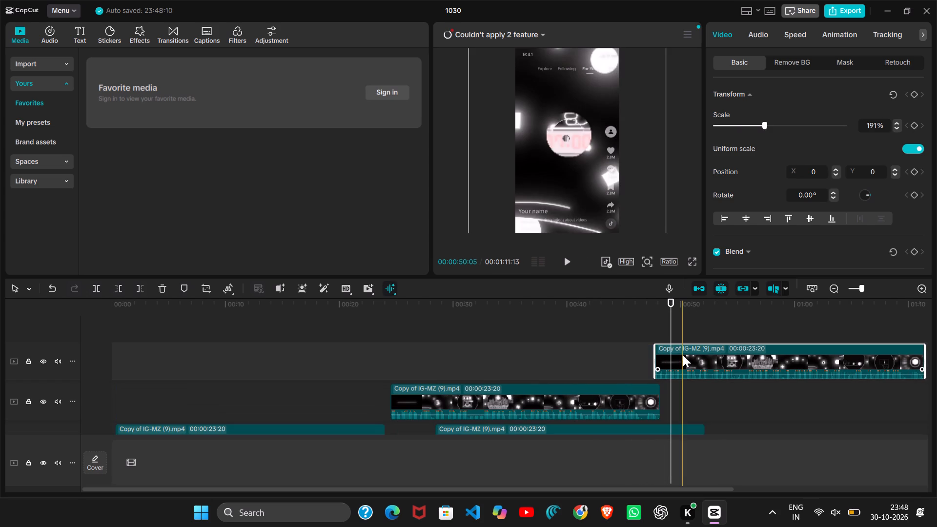
Play from about 50 seconds toward the end of the sequence, checking the transform settings of the clips on each track.
left_click(569, 260)
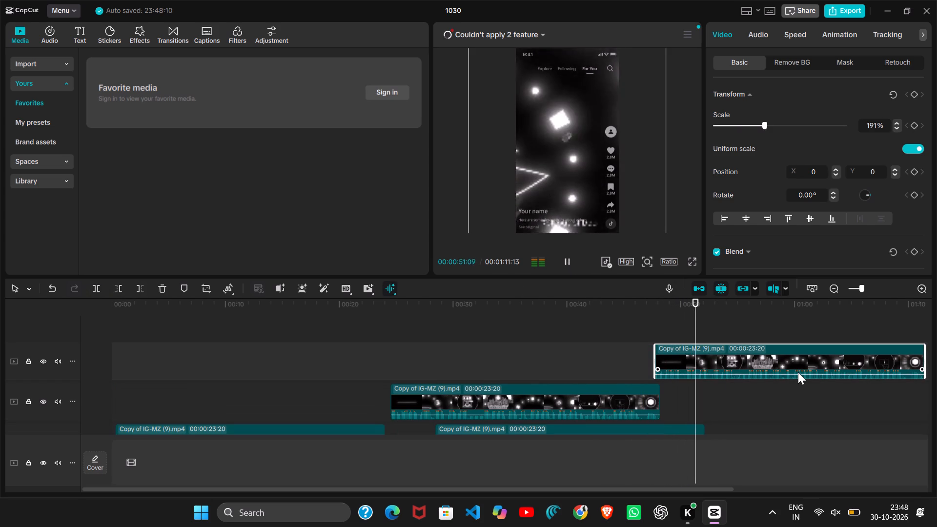
left_click(844, 365)
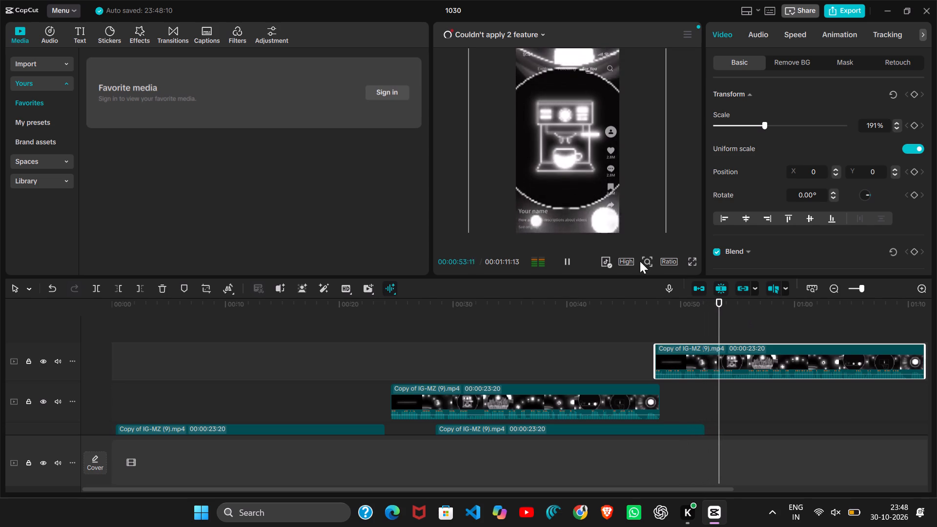
left_click(566, 405)
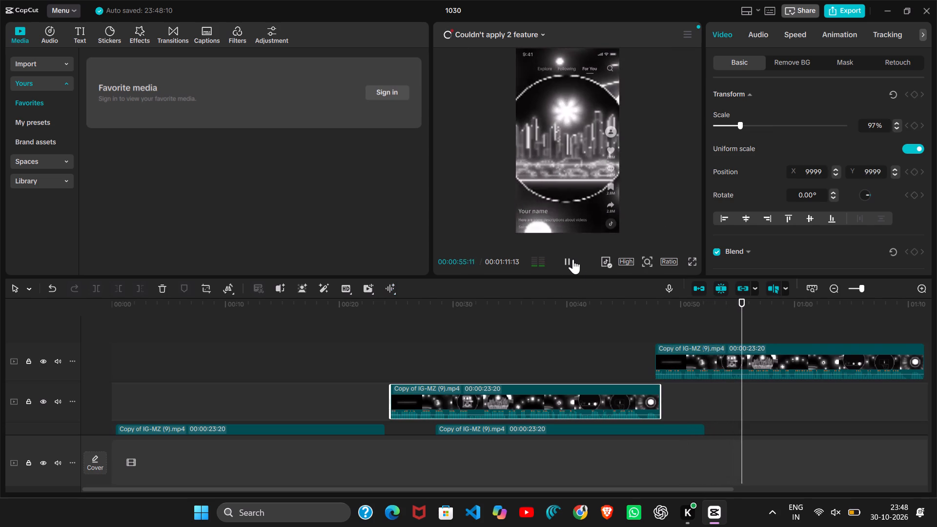
double_click(571, 258)
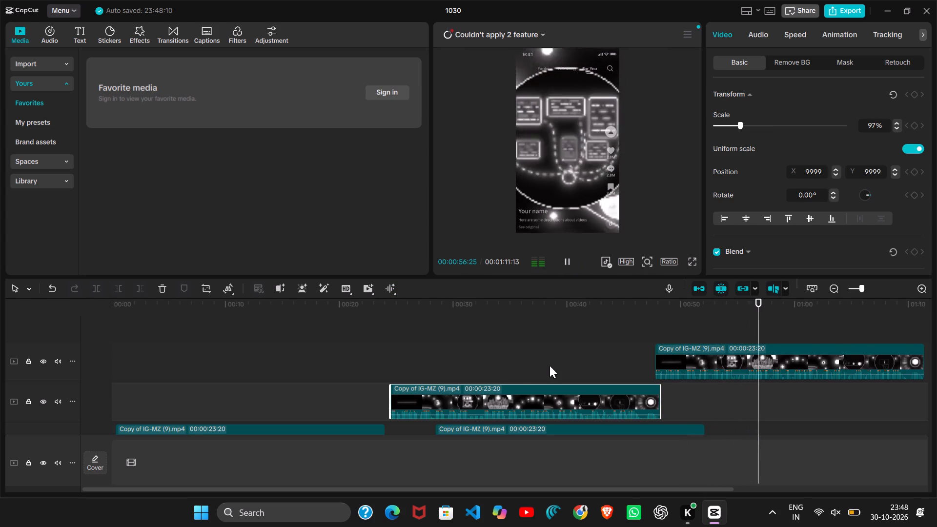
scroll(518, 372, "down", 1)
left_click(512, 381)
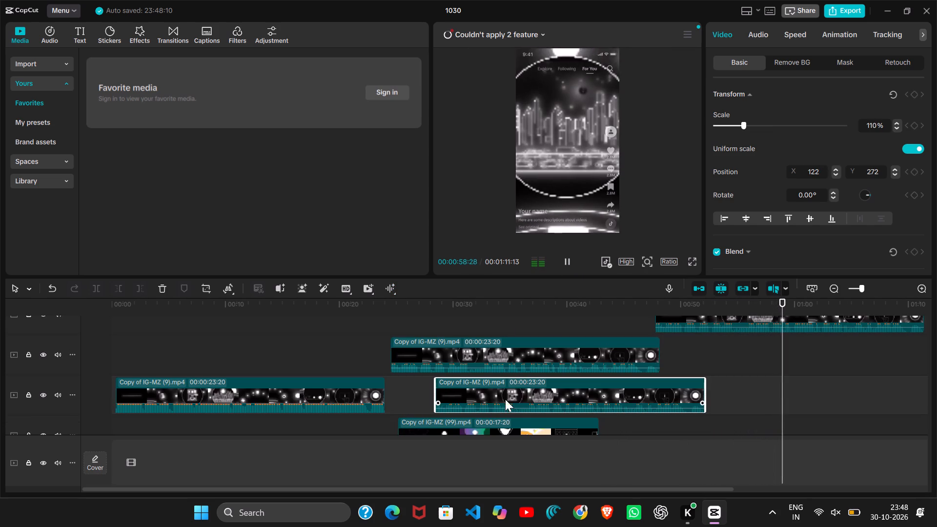
left_click(497, 428)
left_click(312, 380)
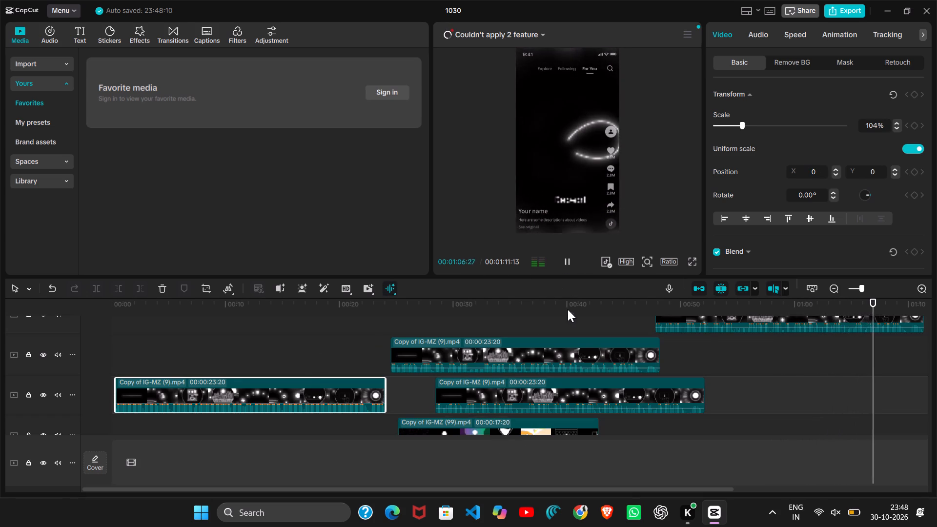
left_click(559, 352)
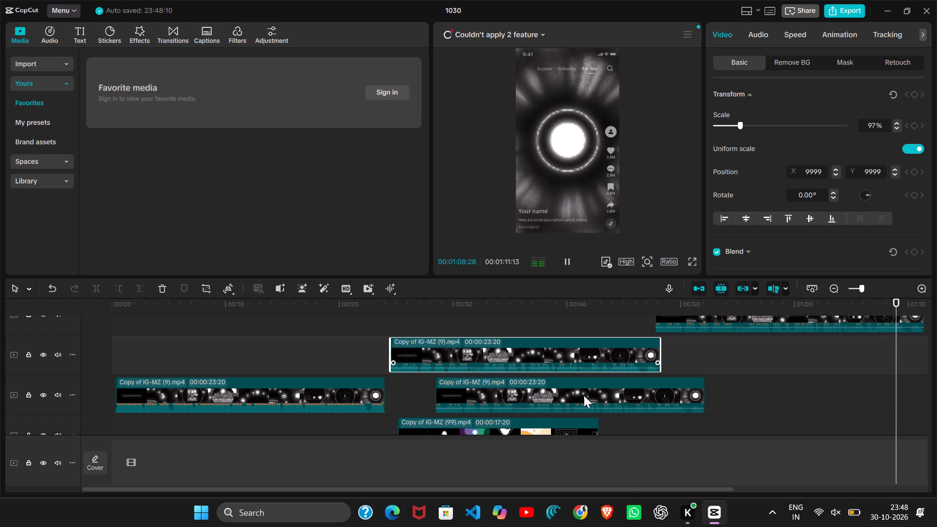
left_click(584, 402)
left_click(539, 431)
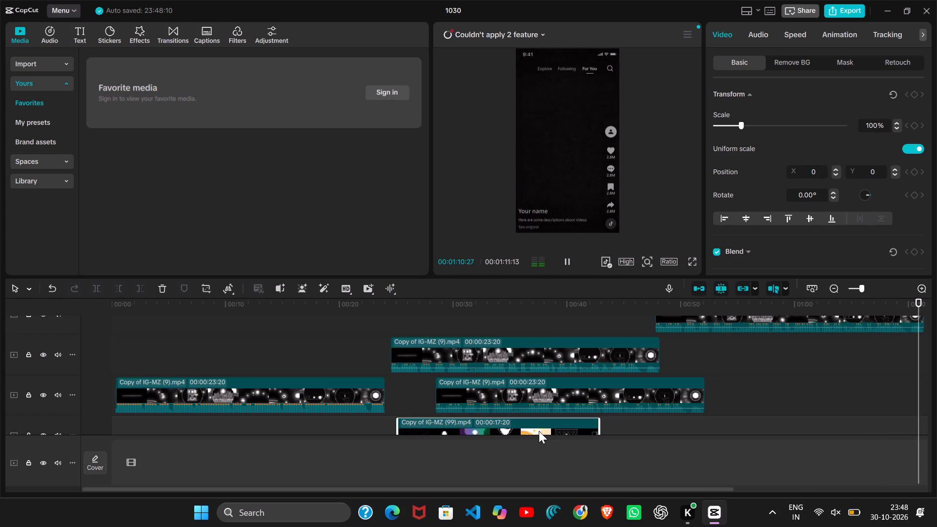
Replay the sequence from the start to about 34 seconds while browsing the sticker, adjustment, transition and media libraries.
left_click(571, 260)
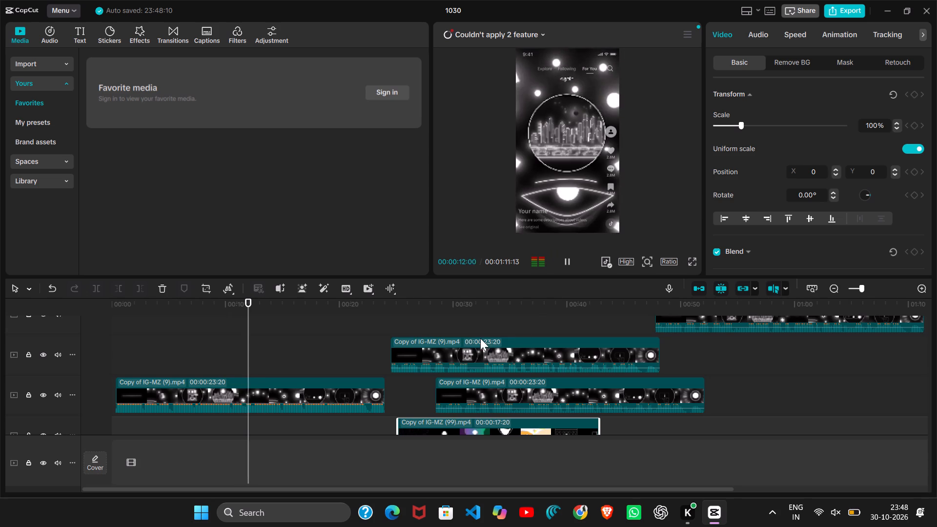
scroll(28, 356, "up", 2)
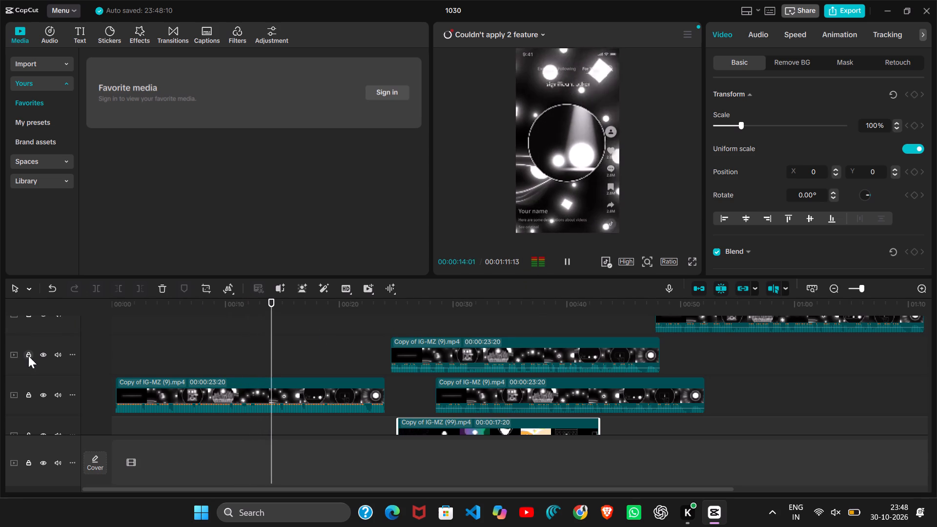
left_click(44, 117)
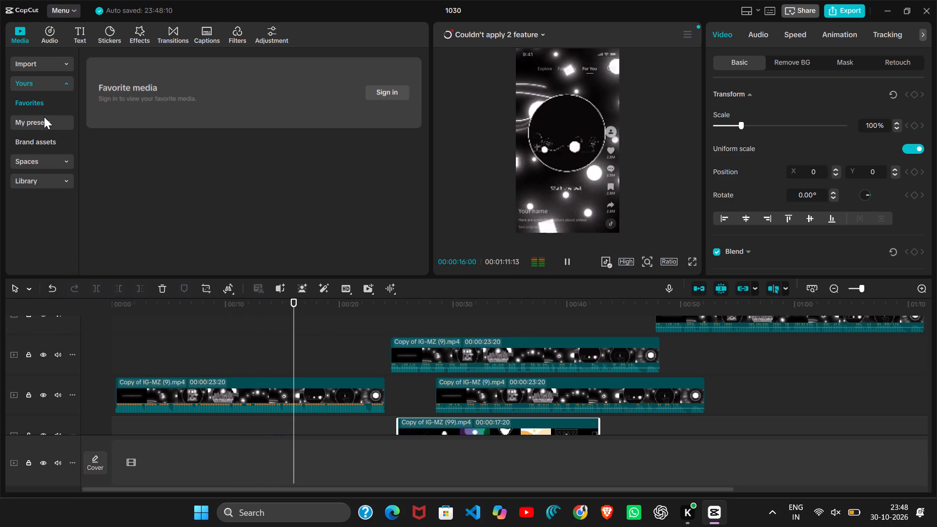
left_click(86, 35)
left_click(81, 35)
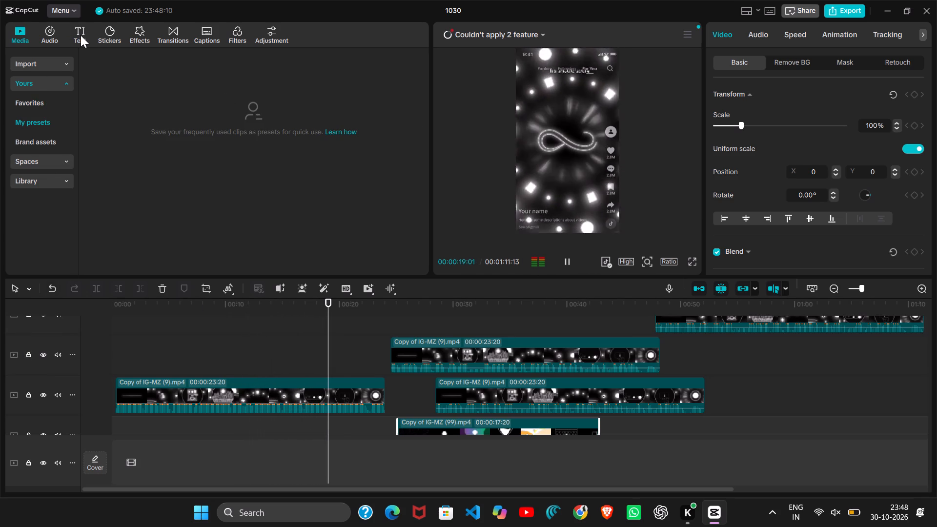
left_click(112, 34)
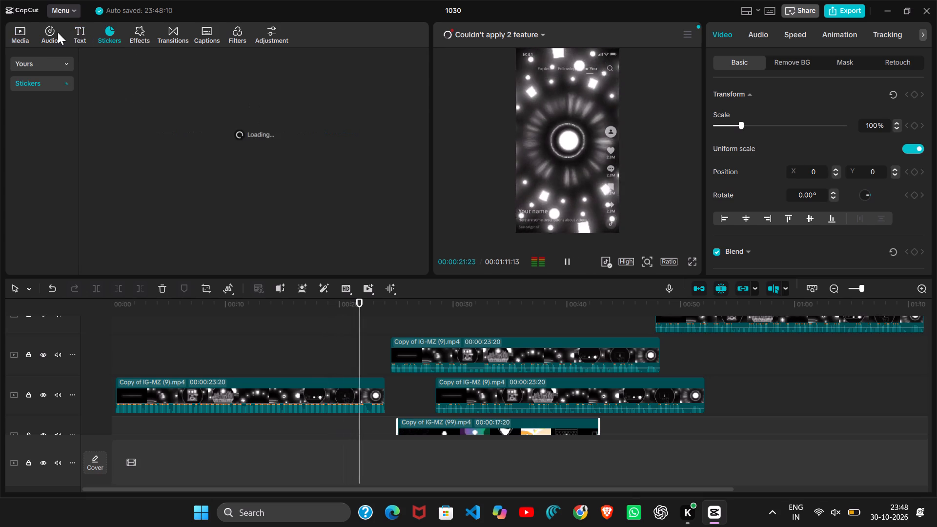
left_click(52, 33)
left_click(24, 33)
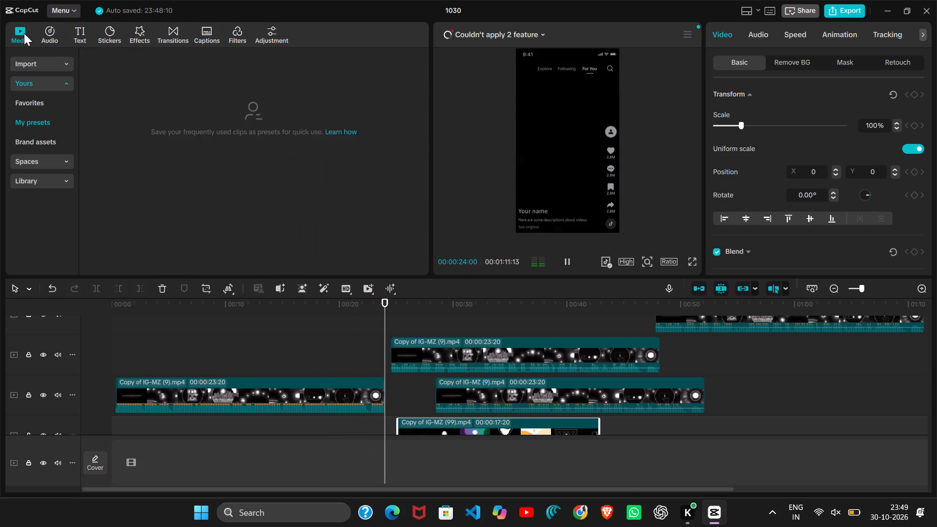
left_click(238, 30)
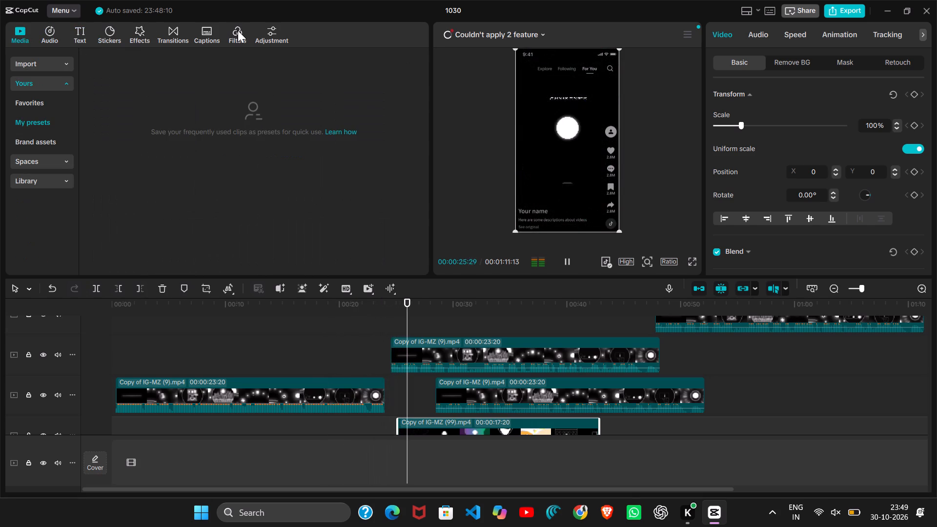
left_click(281, 35)
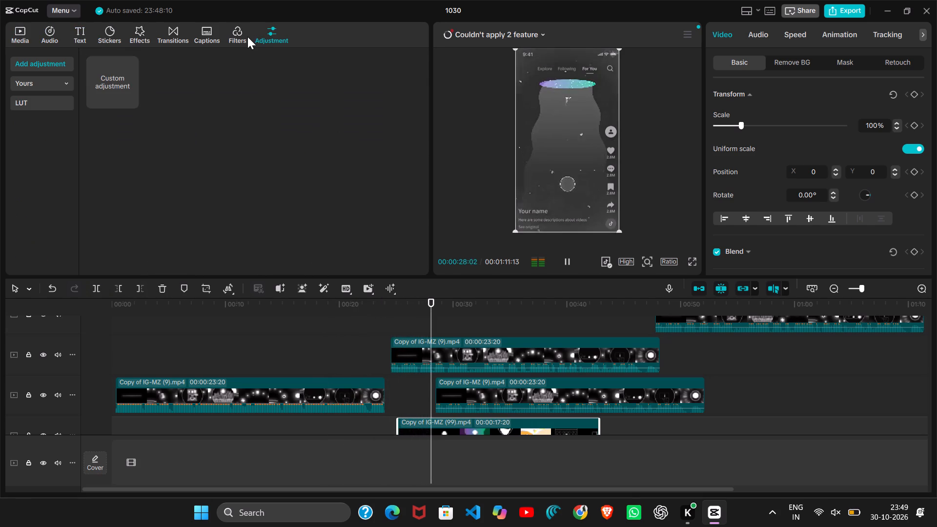
left_click(247, 37)
left_click(164, 37)
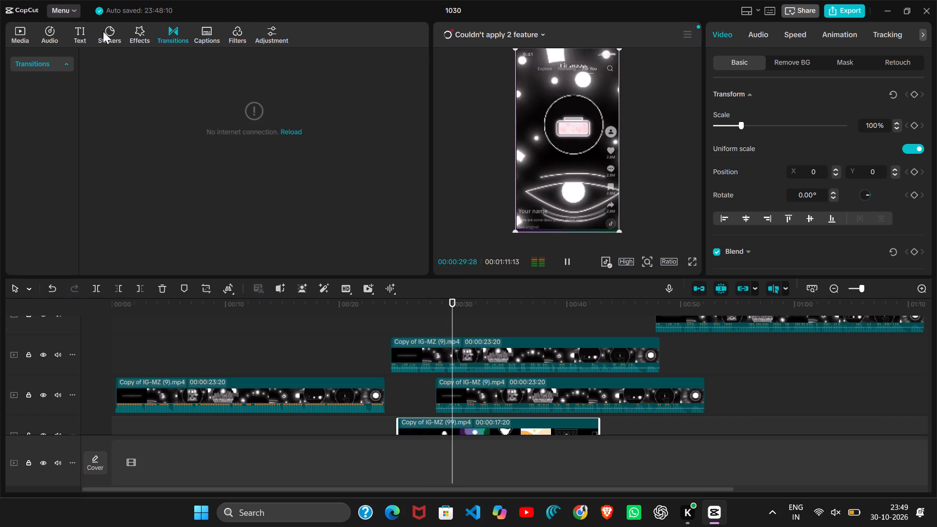
left_click(103, 31)
left_click(22, 28)
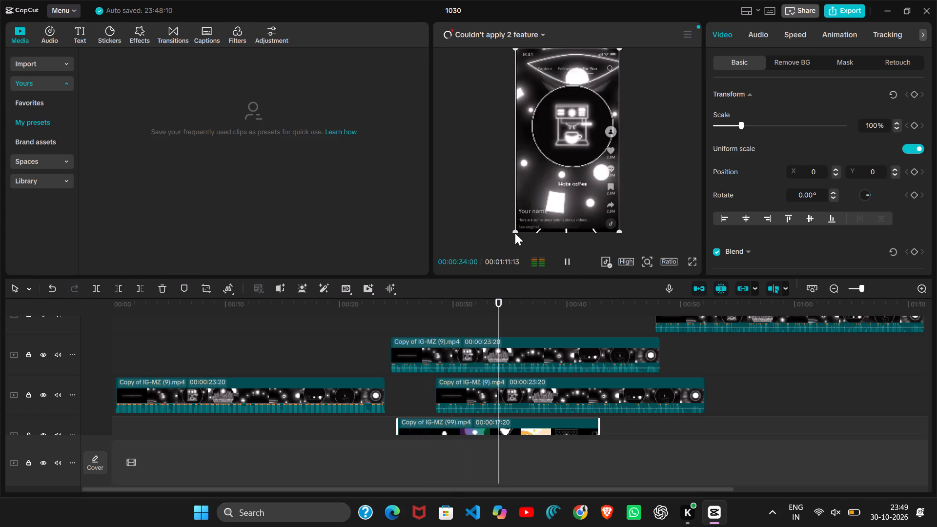
Resize the IG-MZ (99) clip in the preview to a scale of 99%.
left_click_drag(514, 230, 520, 220)
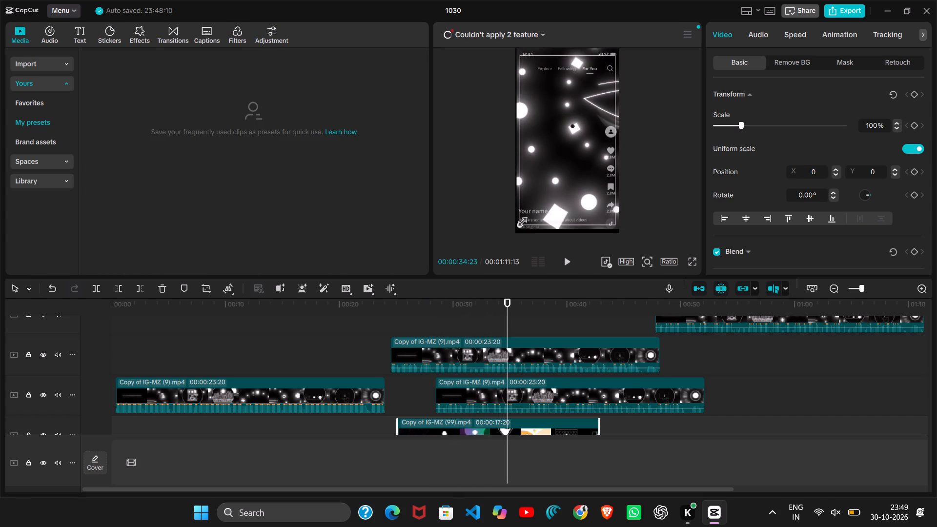
left_click_drag(520, 220, 537, 228)
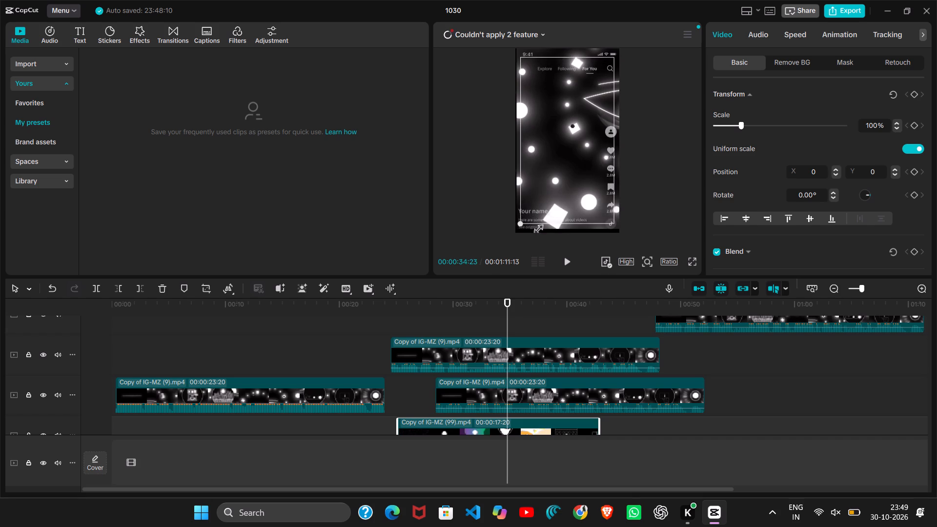
left_click_drag(537, 228, 539, 239)
Play on from about 35 seconds to 53 seconds, checking the transform settings of the two overlapping IG-MZ (9) copies.
left_click(563, 261)
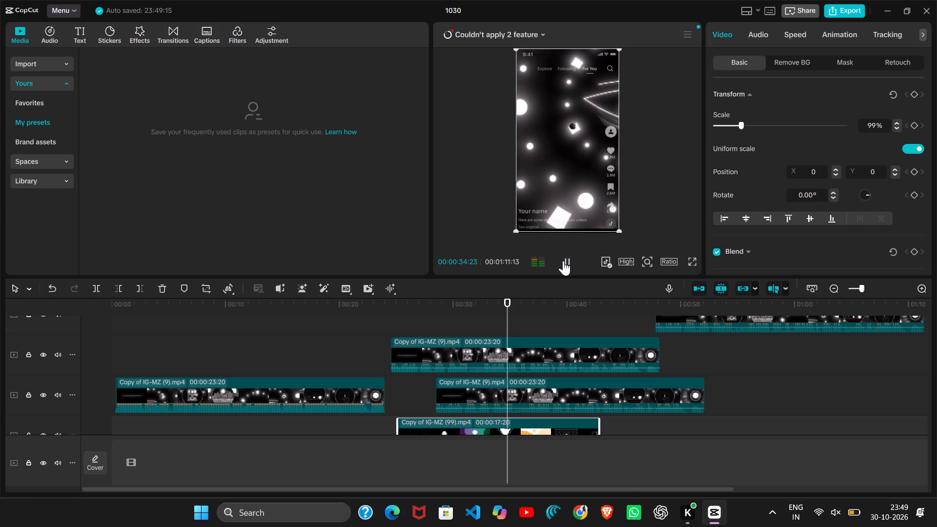
left_click(548, 393)
left_click(528, 422)
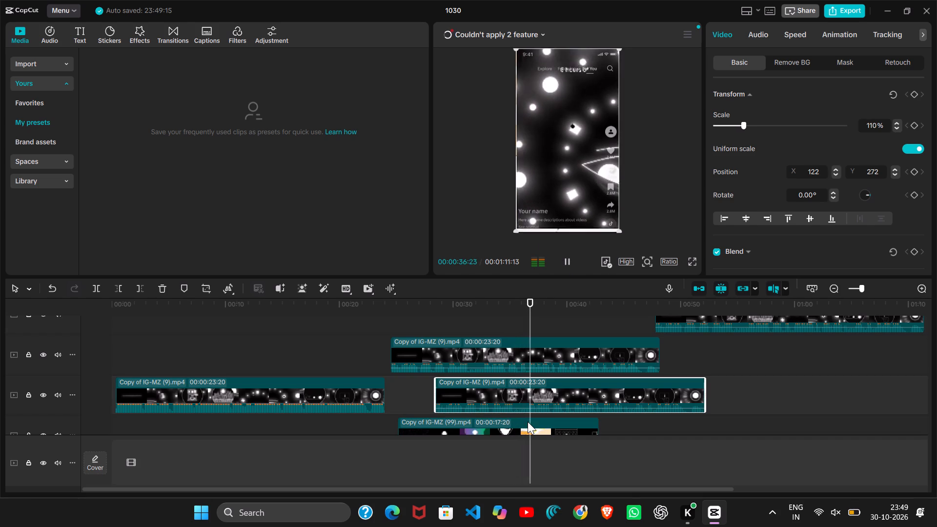
left_click(506, 341)
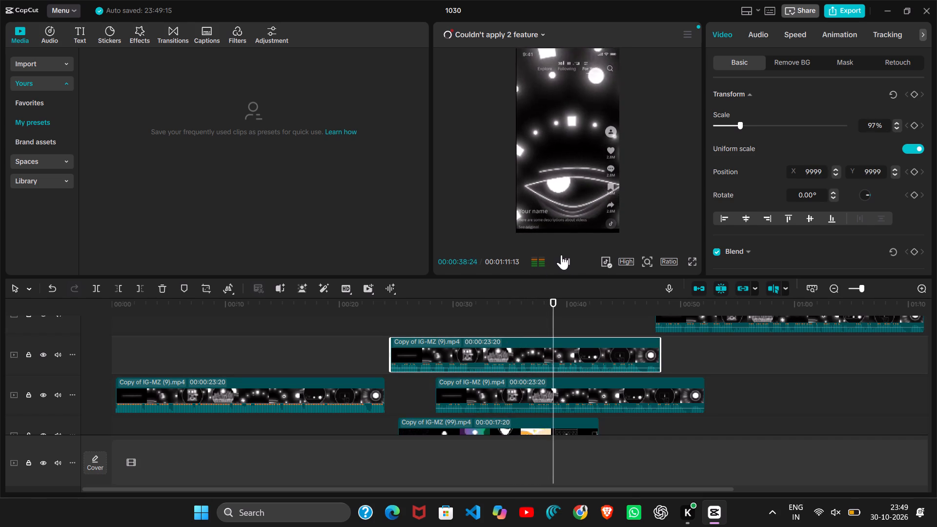
scroll(697, 357, "up", 2)
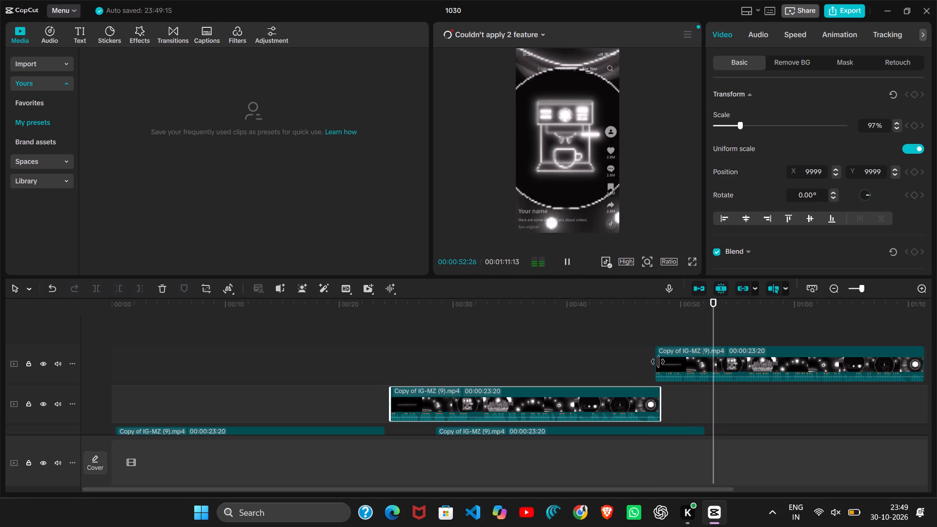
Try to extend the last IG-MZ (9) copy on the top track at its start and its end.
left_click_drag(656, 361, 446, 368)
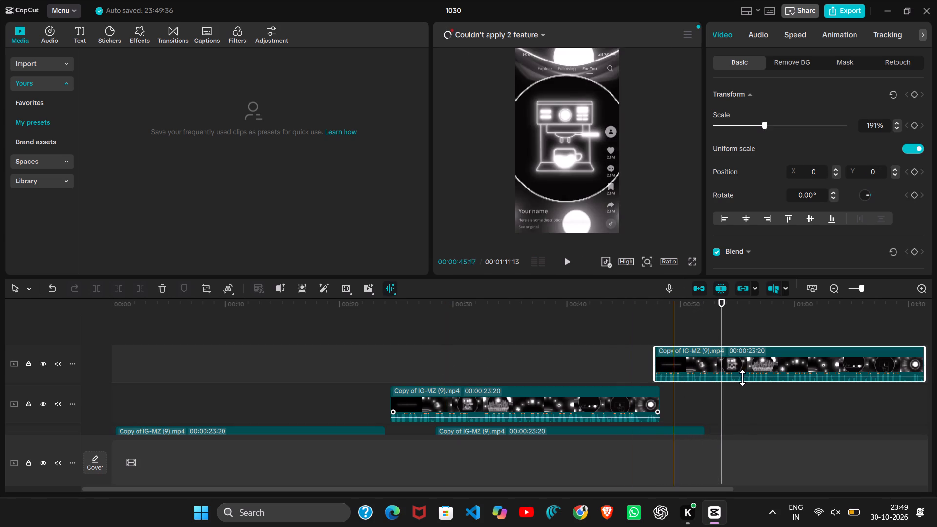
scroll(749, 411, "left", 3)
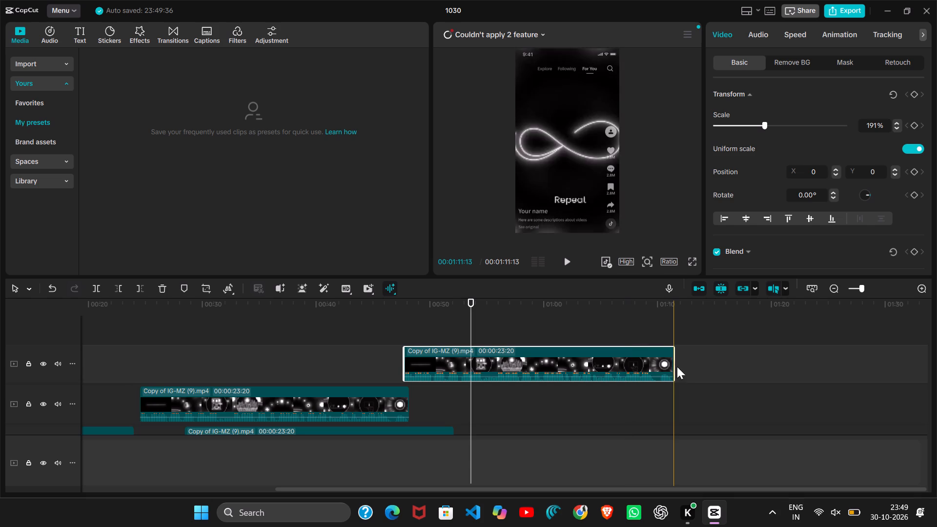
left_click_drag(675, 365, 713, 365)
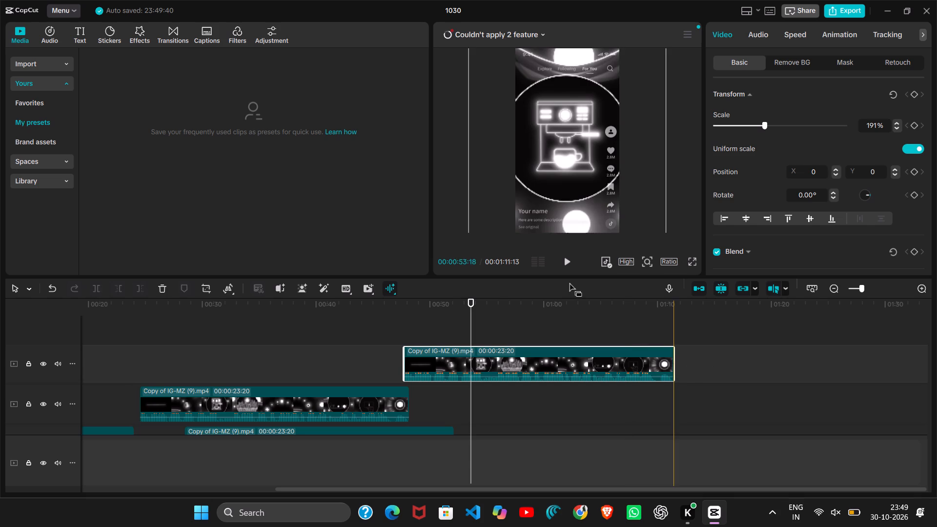
Play briefly from about 53 seconds, return to the start and review the sequence and its tracks to about 23 seconds.
left_click(570, 263)
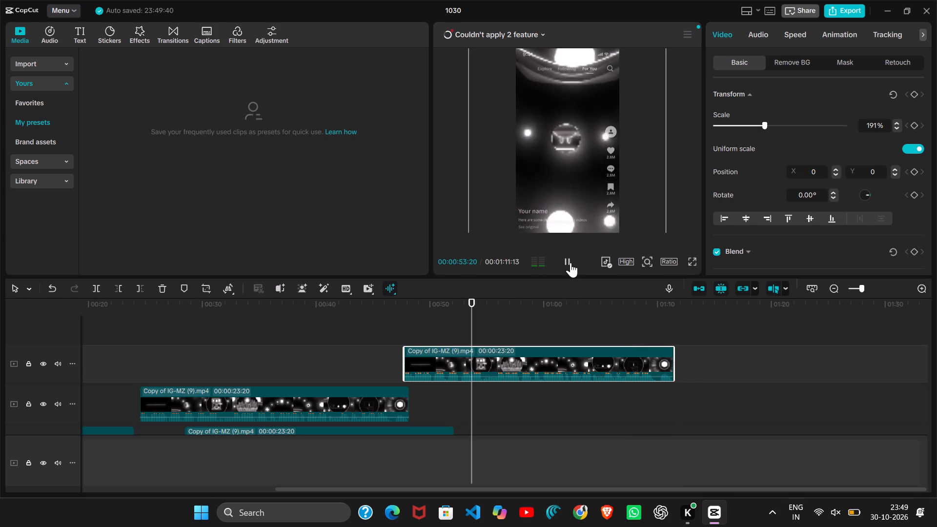
scroll(421, 315, "right", 5)
scroll(510, 420, "right", 4)
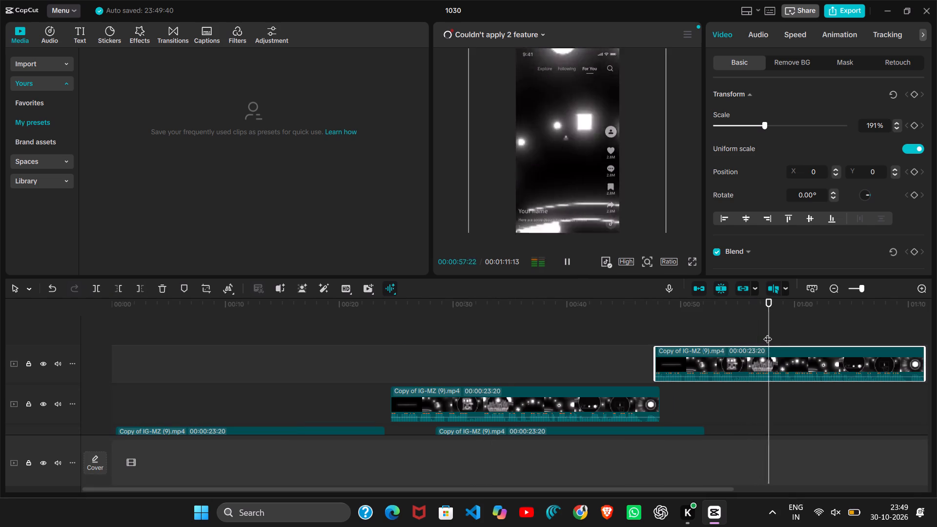
left_click_drag(768, 333, 0, 373)
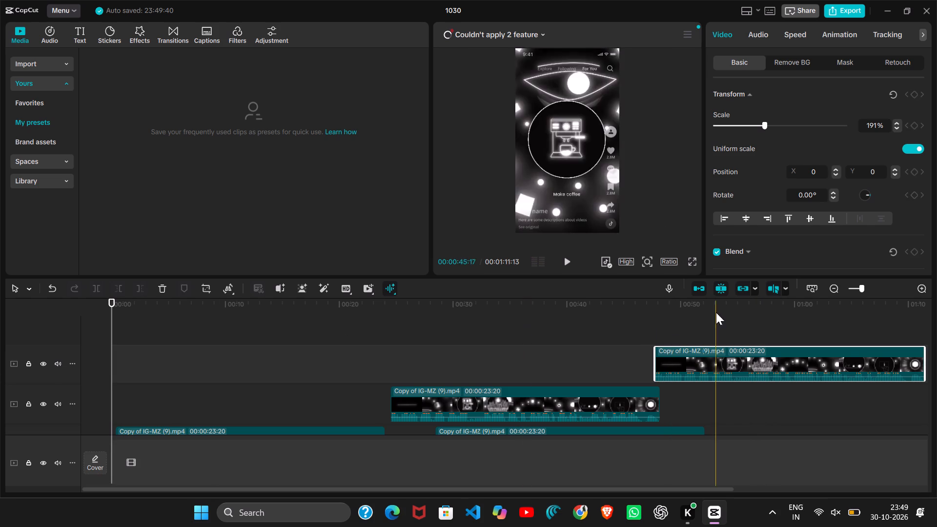
left_click(568, 269)
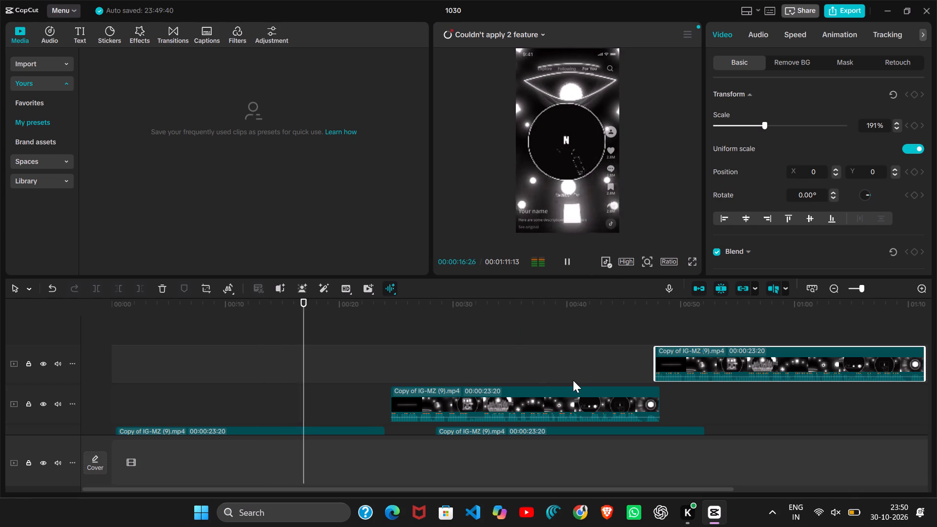
scroll(517, 368, "down", 1)
scroll(515, 368, "up", 1)
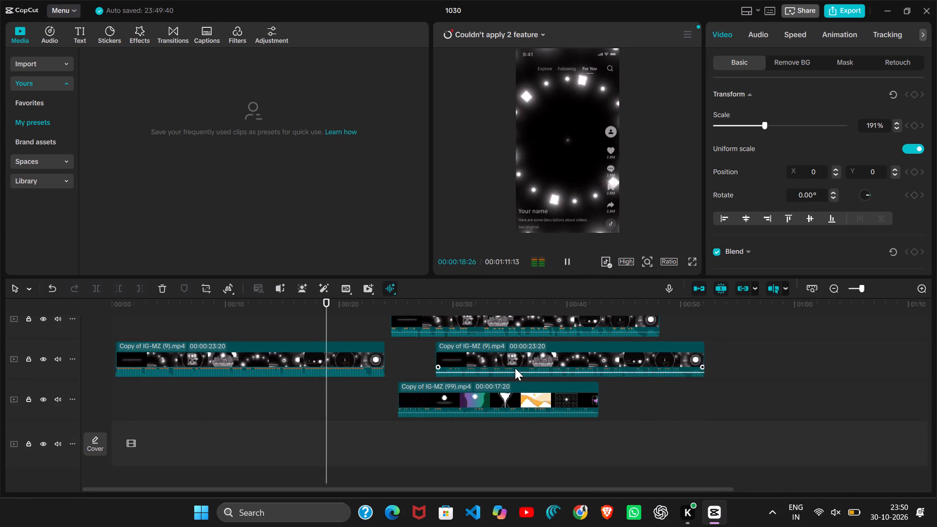
scroll(515, 368, "up", 1)
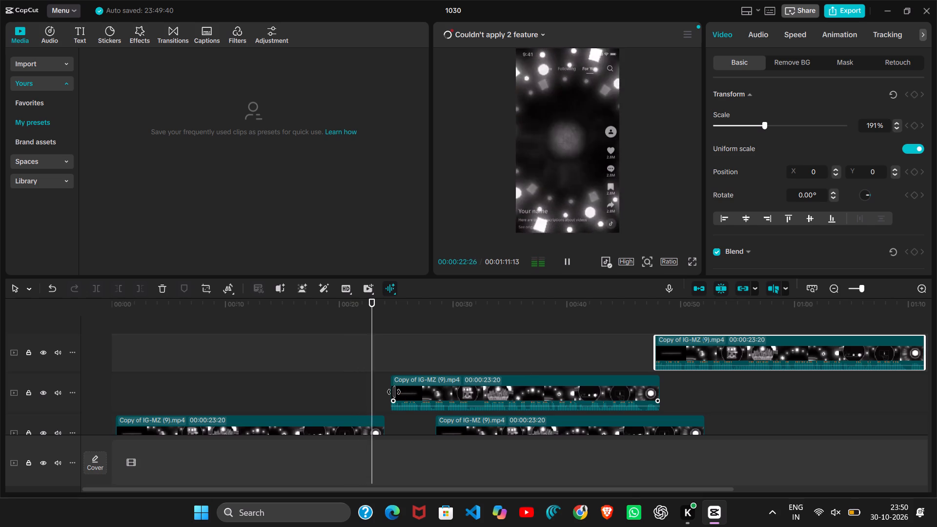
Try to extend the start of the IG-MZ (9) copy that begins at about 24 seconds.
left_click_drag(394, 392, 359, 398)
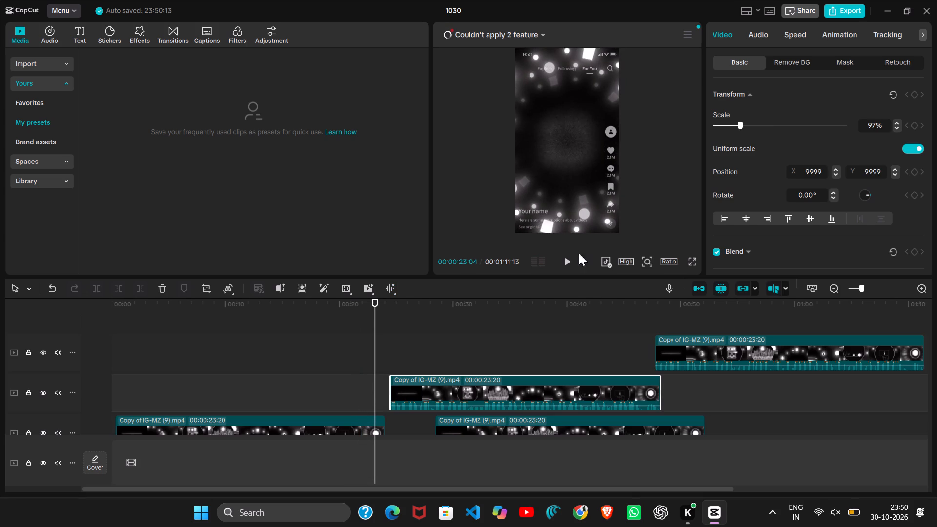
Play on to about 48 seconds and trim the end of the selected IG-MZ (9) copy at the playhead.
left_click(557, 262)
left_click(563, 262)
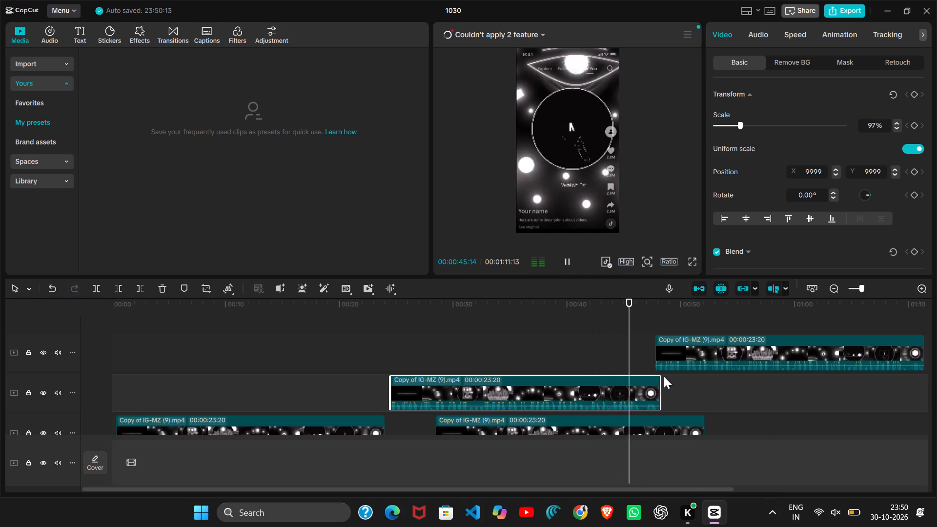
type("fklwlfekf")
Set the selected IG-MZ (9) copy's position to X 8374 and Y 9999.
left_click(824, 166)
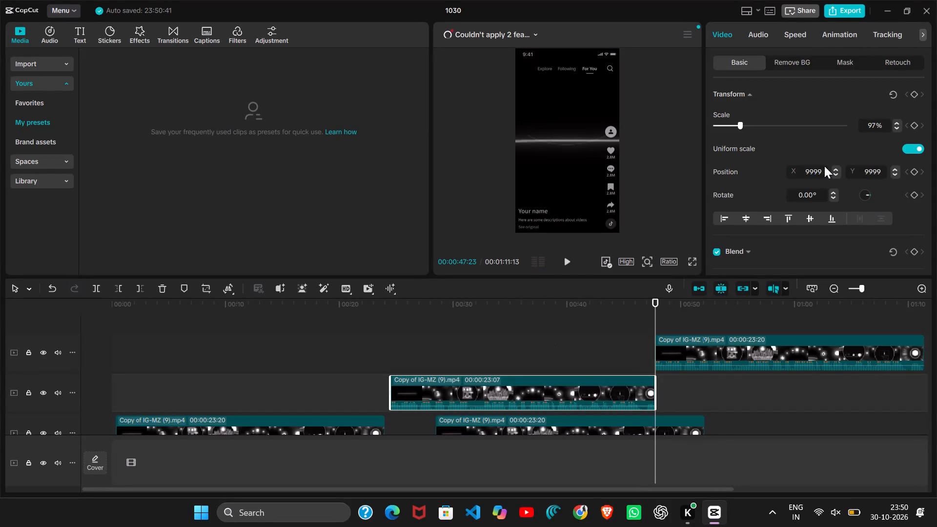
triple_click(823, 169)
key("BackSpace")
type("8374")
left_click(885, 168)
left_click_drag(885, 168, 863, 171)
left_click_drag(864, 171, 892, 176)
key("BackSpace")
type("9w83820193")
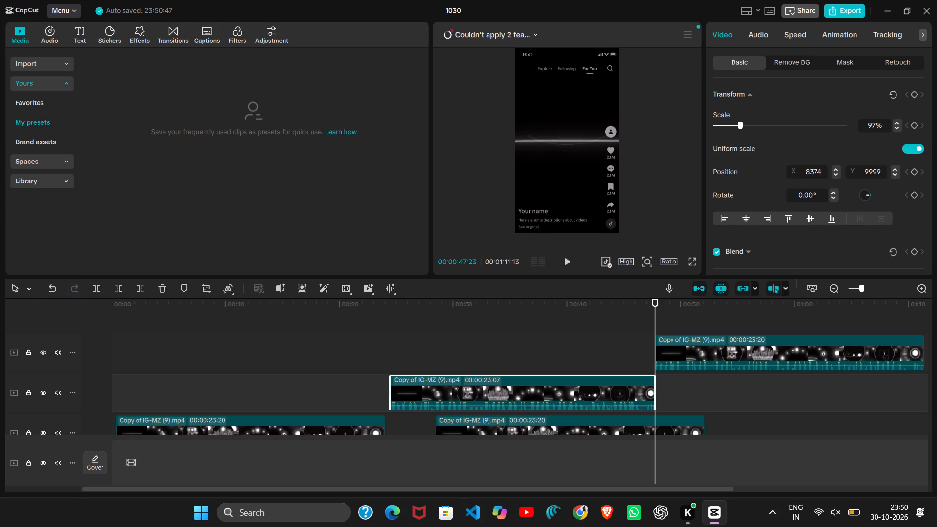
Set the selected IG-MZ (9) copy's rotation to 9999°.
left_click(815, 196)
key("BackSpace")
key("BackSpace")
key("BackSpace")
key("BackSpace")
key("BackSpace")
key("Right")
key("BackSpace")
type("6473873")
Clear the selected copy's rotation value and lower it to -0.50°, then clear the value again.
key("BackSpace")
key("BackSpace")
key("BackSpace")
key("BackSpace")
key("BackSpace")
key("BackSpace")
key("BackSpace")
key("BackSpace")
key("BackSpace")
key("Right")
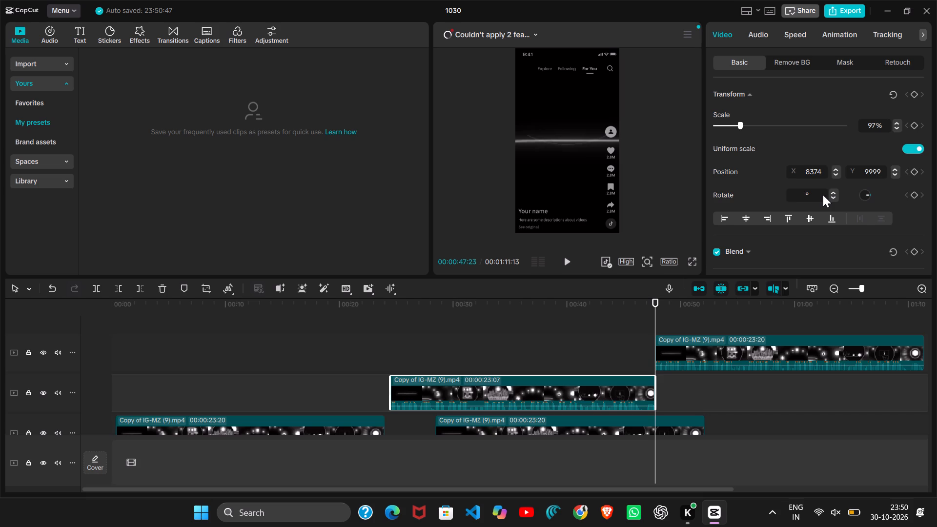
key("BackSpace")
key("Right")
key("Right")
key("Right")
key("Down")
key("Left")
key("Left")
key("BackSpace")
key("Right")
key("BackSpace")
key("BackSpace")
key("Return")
Delete the selected IG-MZ (9) copy that starts at about 24 seconds.
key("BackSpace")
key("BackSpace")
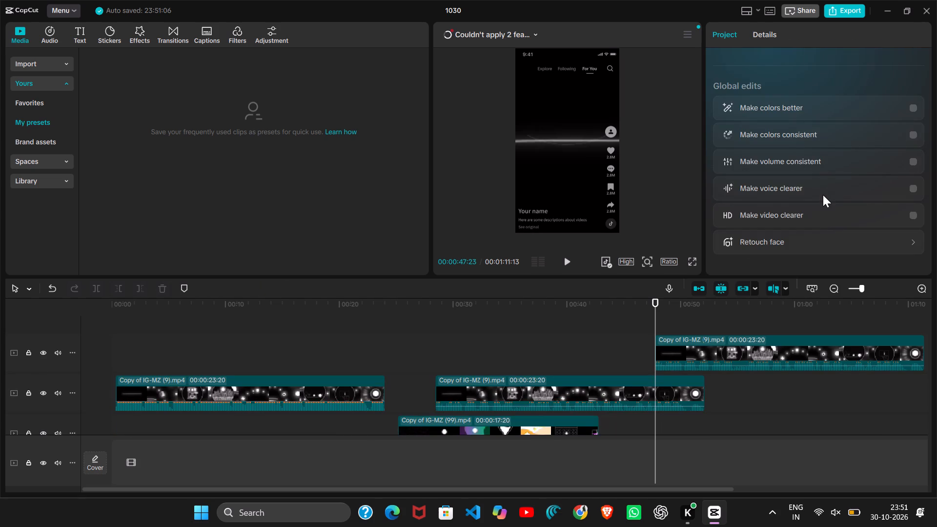
View the Spaces media section, play briefly from about 48 seconds, and replay the sequence from the start.
left_click(65, 84)
left_click(49, 105)
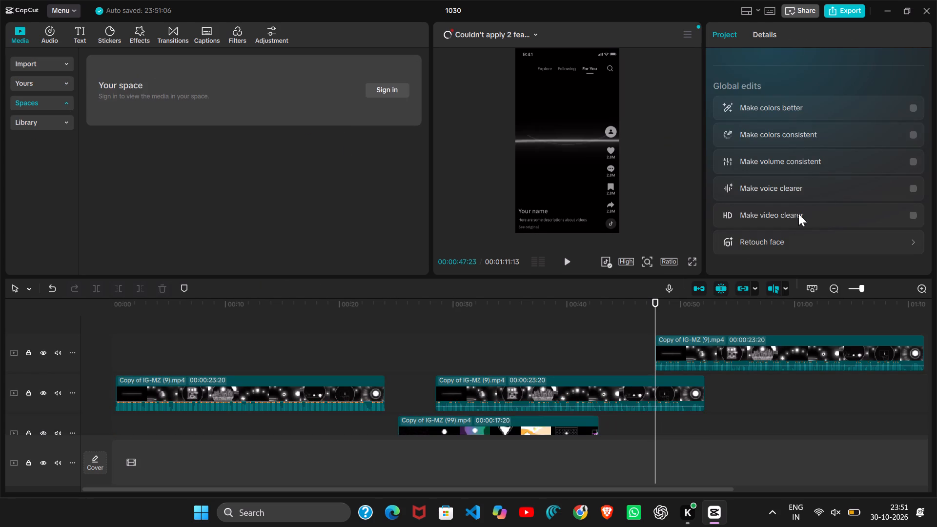
left_click(563, 263)
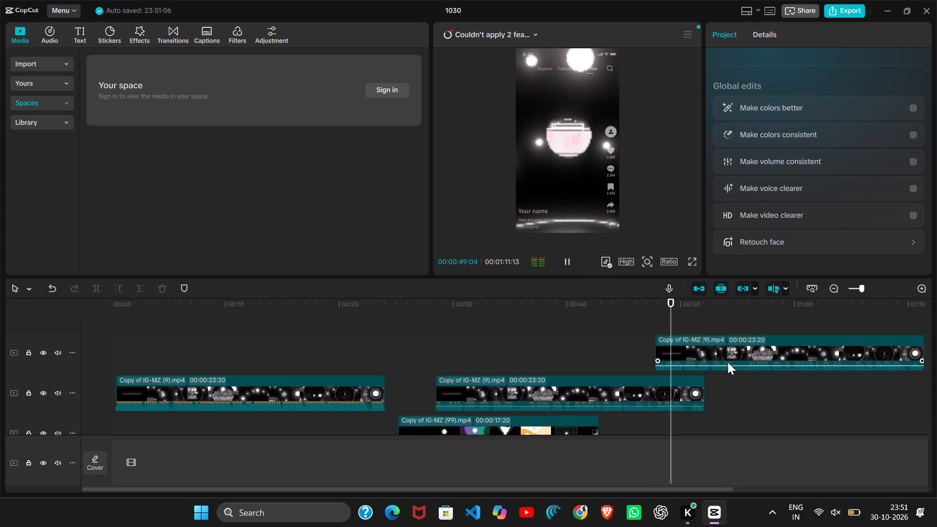
left_click_drag(683, 316, 412, 352)
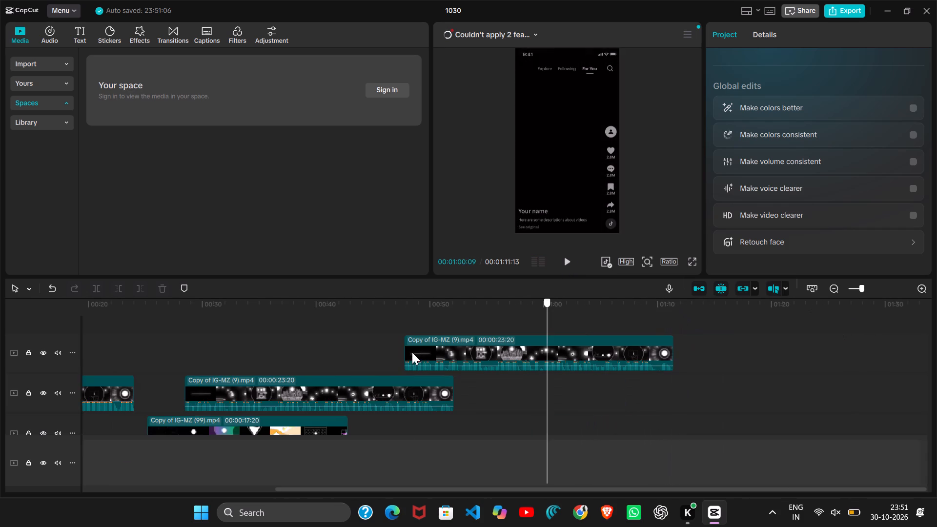
left_click_drag(412, 352, 92, 371)
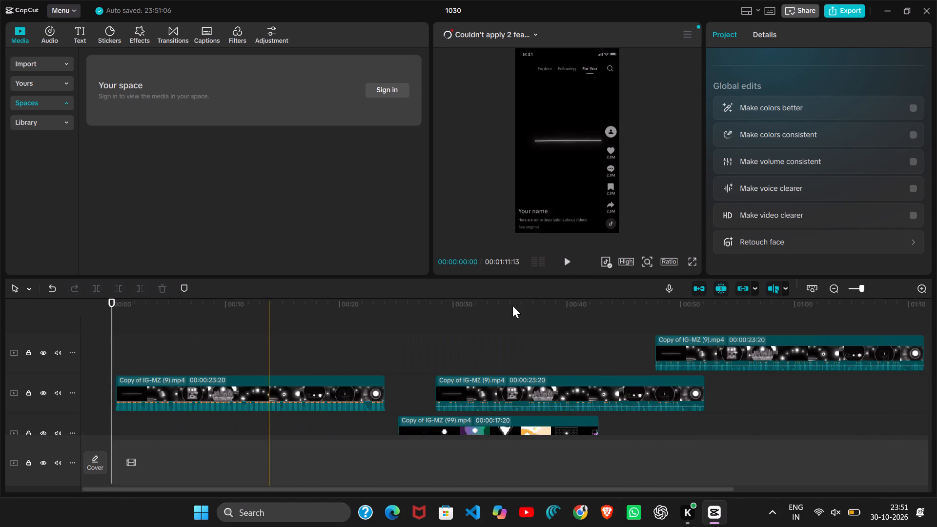
left_click(563, 260)
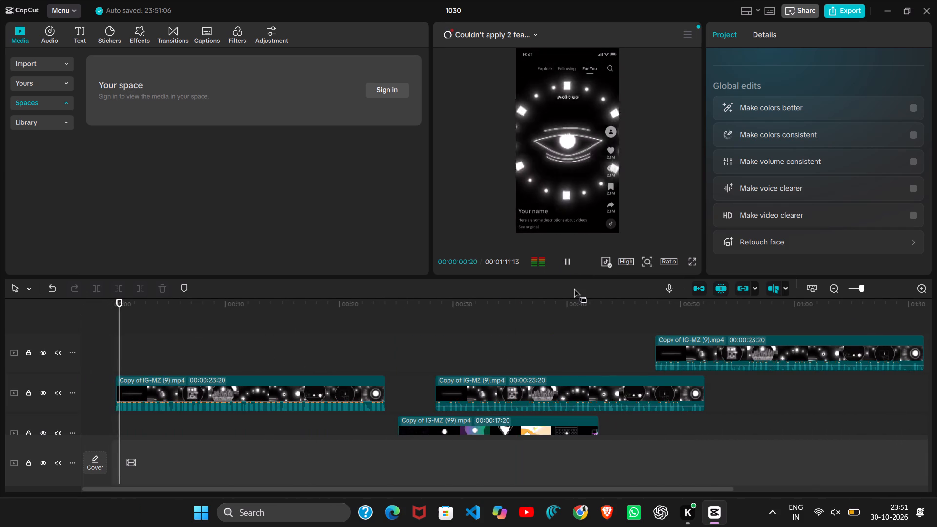